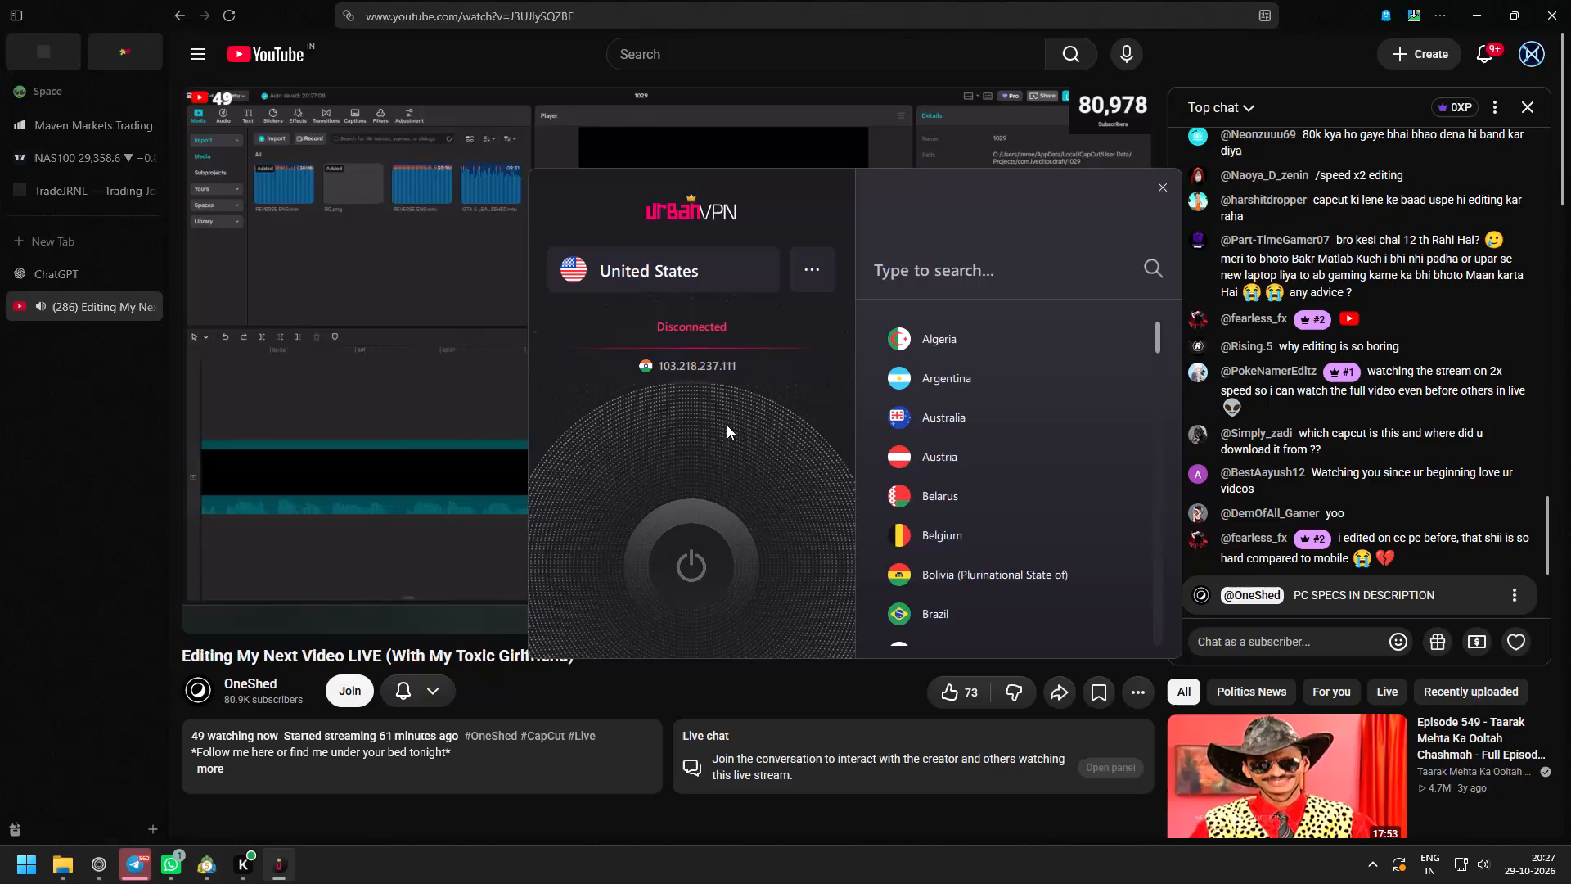
# Switch to the NAS100 one-minute TradingView chart and examine the earlier price action across 26 and 27 October.
pyautogui.click(78, 417)
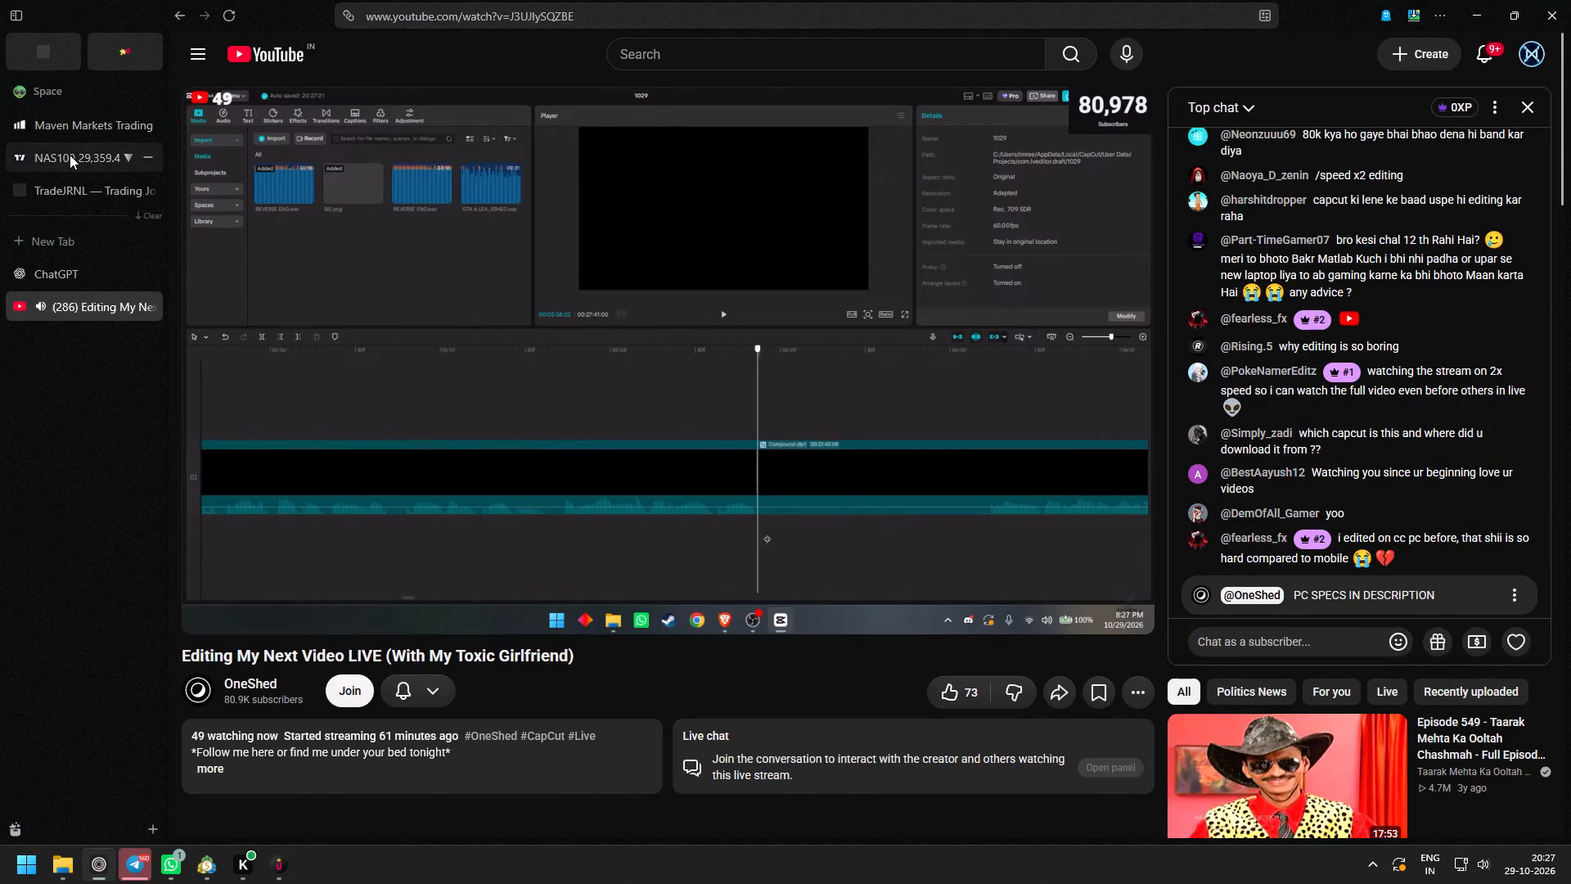
pyautogui.click(70, 156)
pyautogui.moveTo(854, 237); pyautogui.dragTo(514, 228)
pyautogui.scroll(-3, 614, 563)
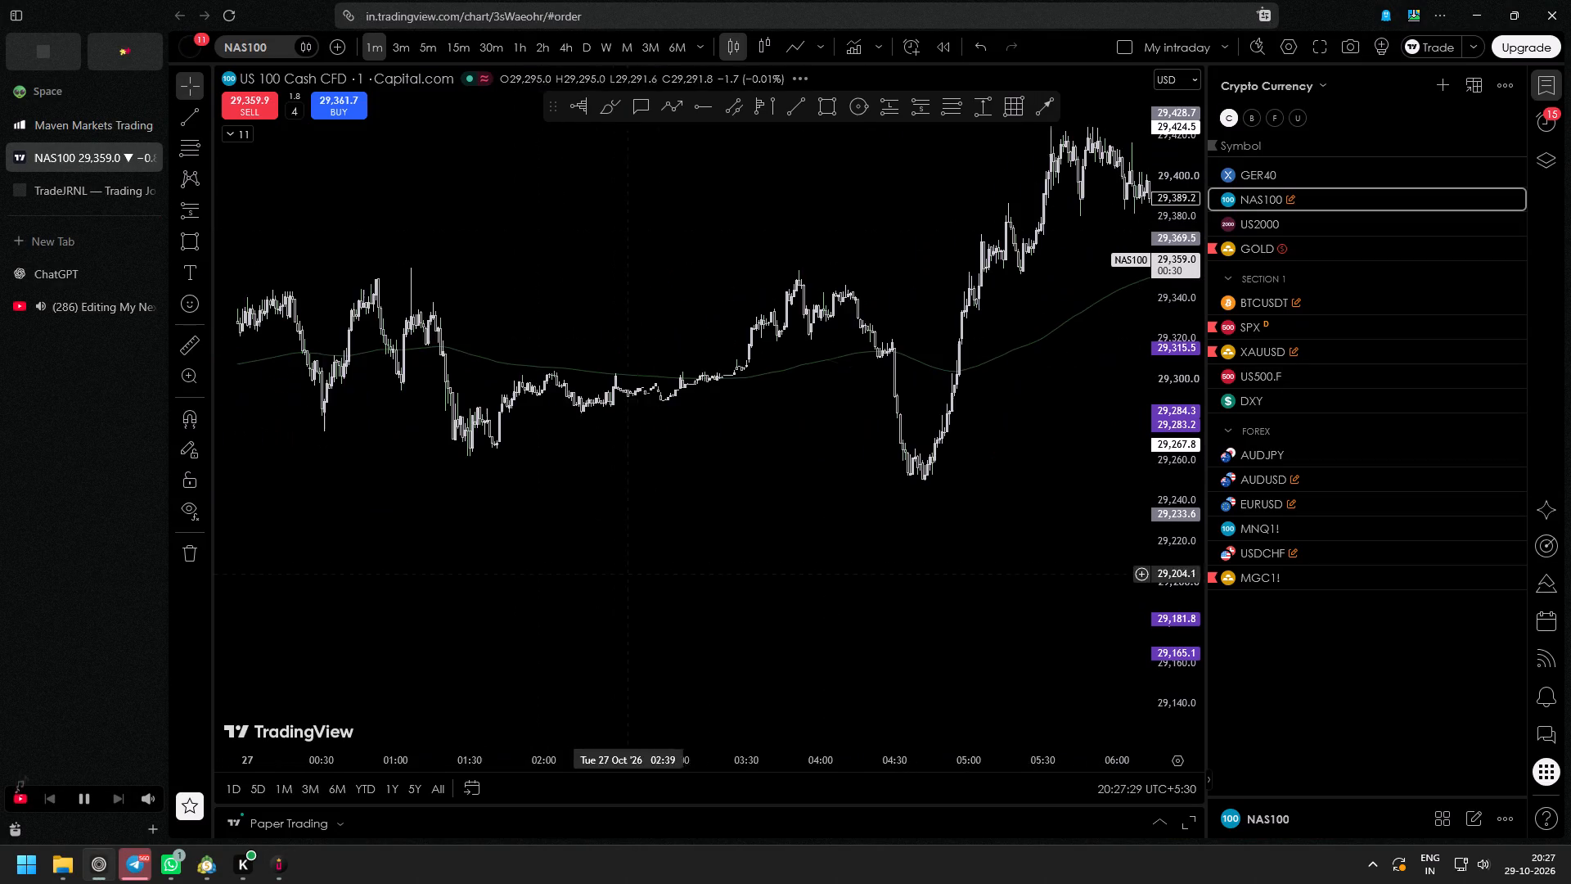
pyautogui.moveTo(1007, 478); pyautogui.dragTo(413, 429)
pyautogui.moveTo(807, 541); pyautogui.dragTo(419, 458)
pyautogui.moveTo(720, 539); pyautogui.dragTo(684, 531)
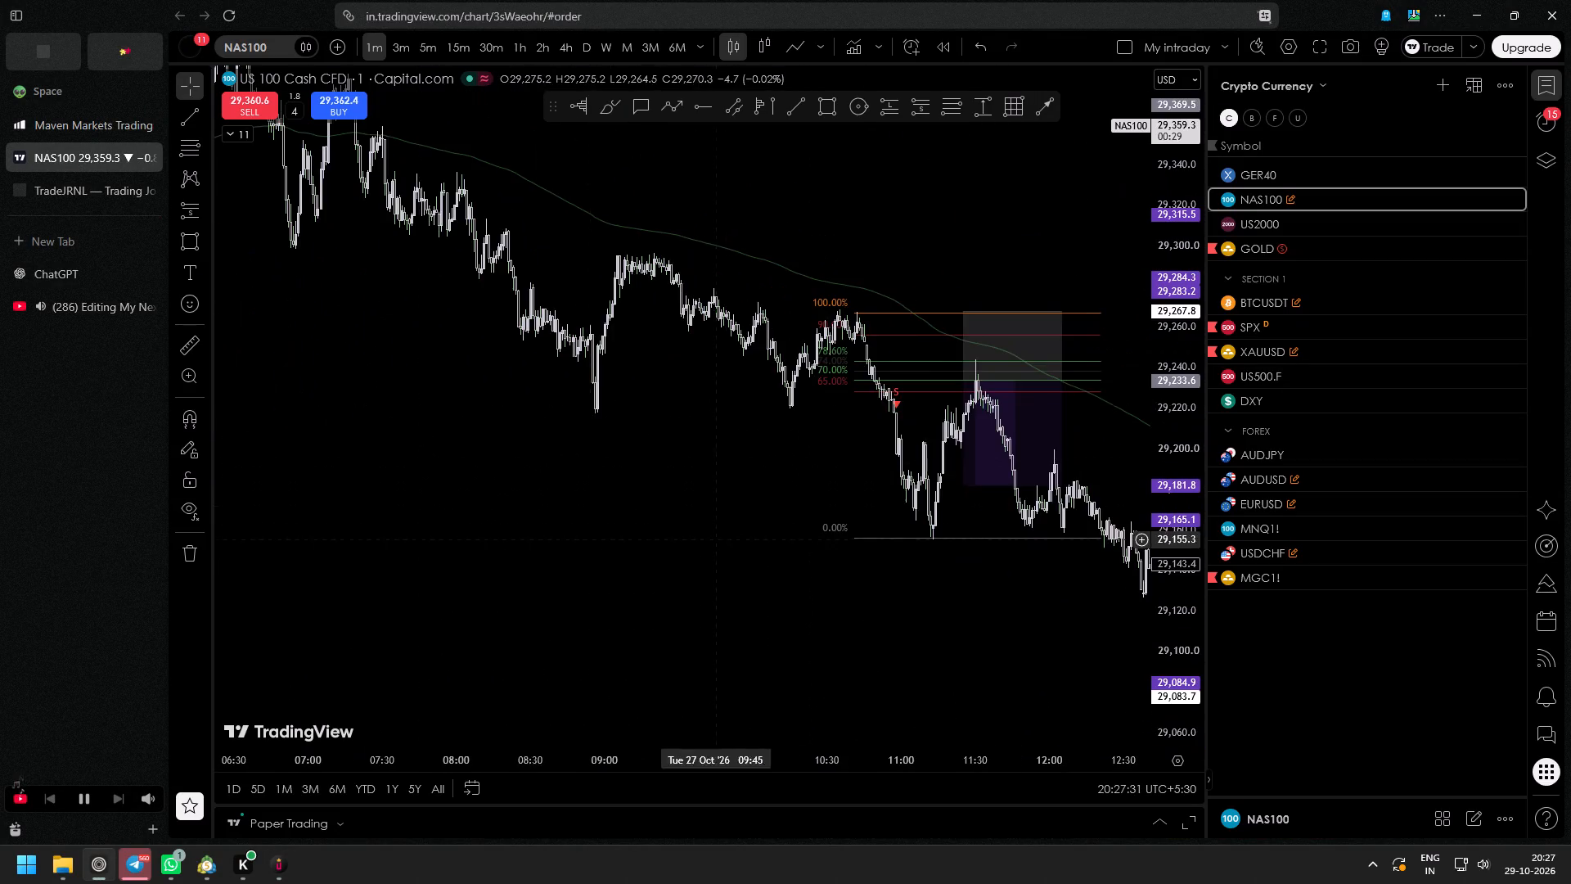
pyautogui.moveTo(684, 531); pyautogui.dragTo(472, 488)
pyautogui.moveTo(902, 592); pyautogui.dragTo(1018, 566)
pyautogui.moveTo(413, 536); pyautogui.dragTo(840, 638)
pyautogui.moveTo(478, 508); pyautogui.dragTo(865, 638)
pyautogui.moveTo(536, 522); pyautogui.dragTo(695, 593)
pyautogui.moveTo(443, 512); pyautogui.dragTo(691, 534)
pyautogui.moveTo(391, 530); pyautogui.dragTo(753, 549)
pyautogui.moveTo(402, 530); pyautogui.dragTo(700, 537)
pyautogui.moveTo(581, 599); pyautogui.dragTo(781, 611)
pyautogui.moveTo(612, 653); pyautogui.dragTo(691, 544)
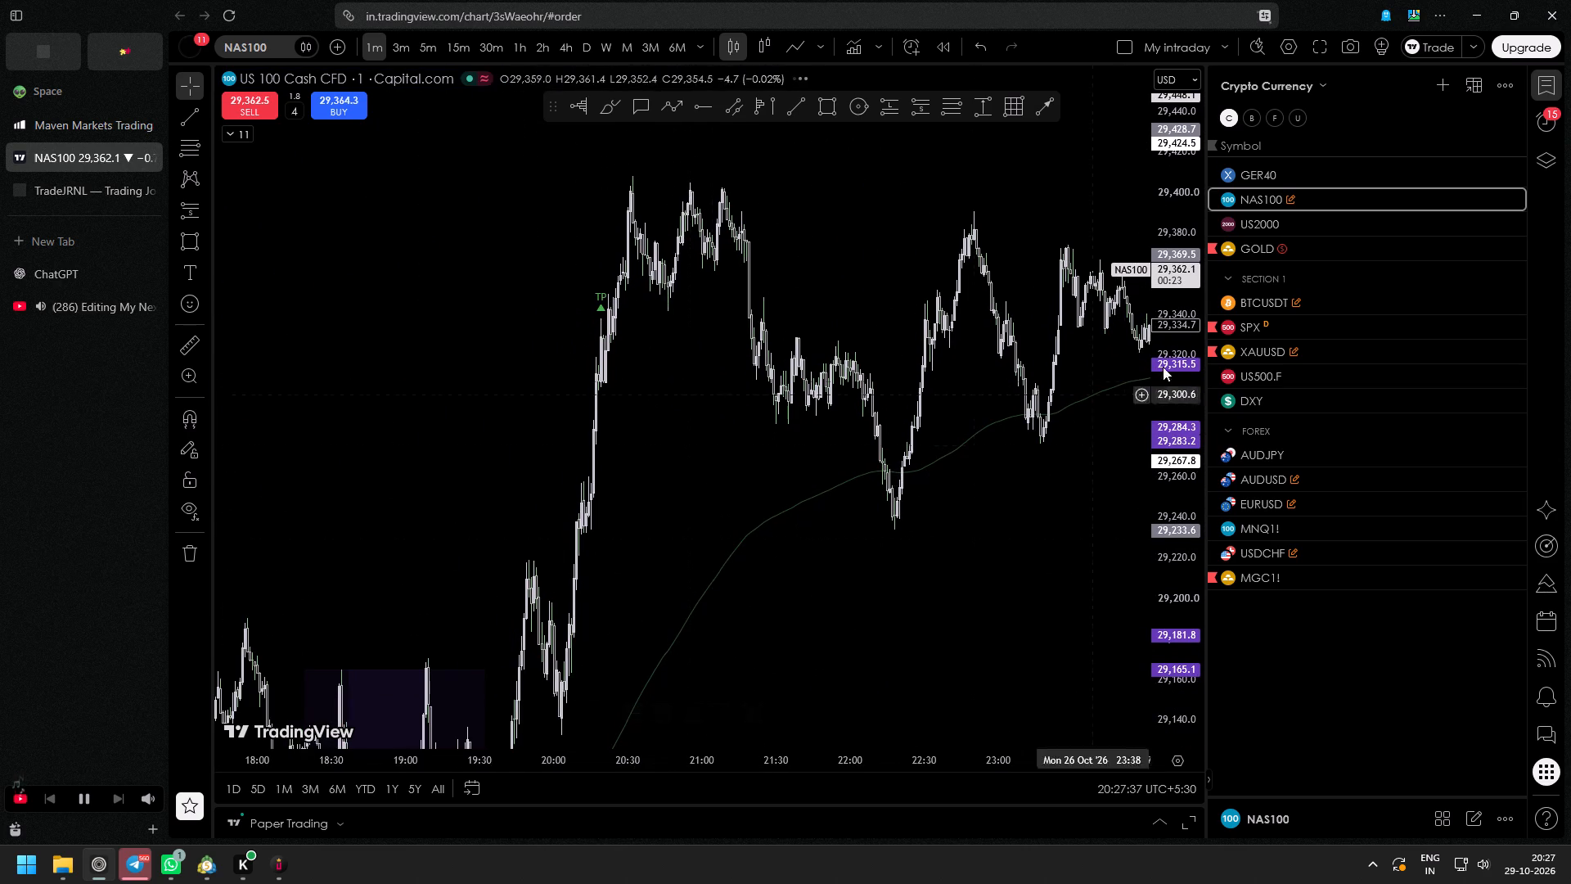
pyautogui.moveTo(1183, 382); pyautogui.dragTo(1175, 525)
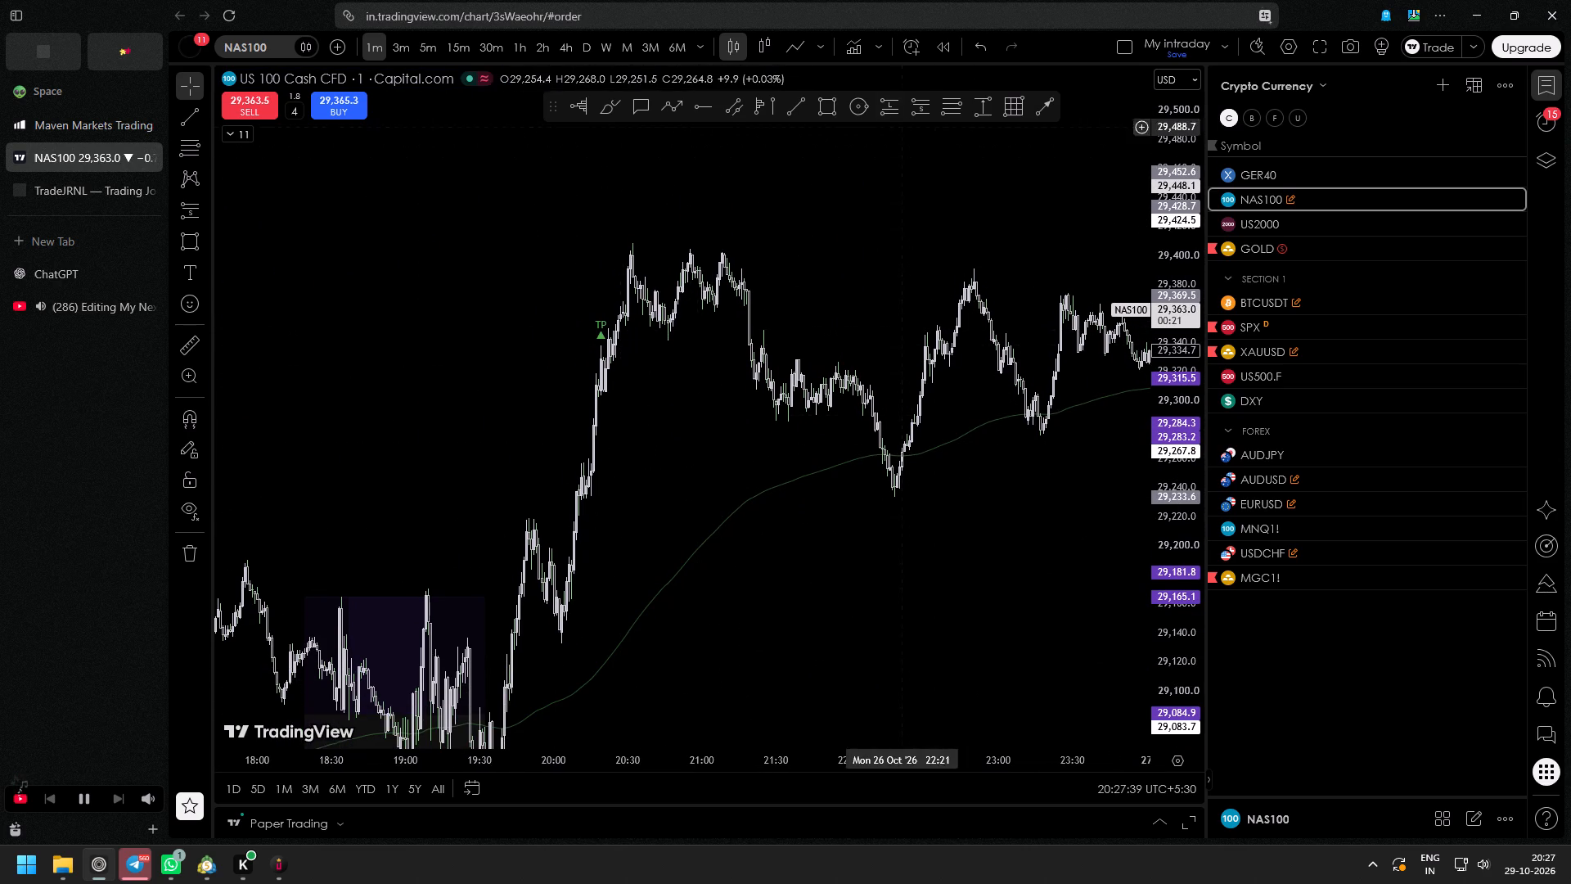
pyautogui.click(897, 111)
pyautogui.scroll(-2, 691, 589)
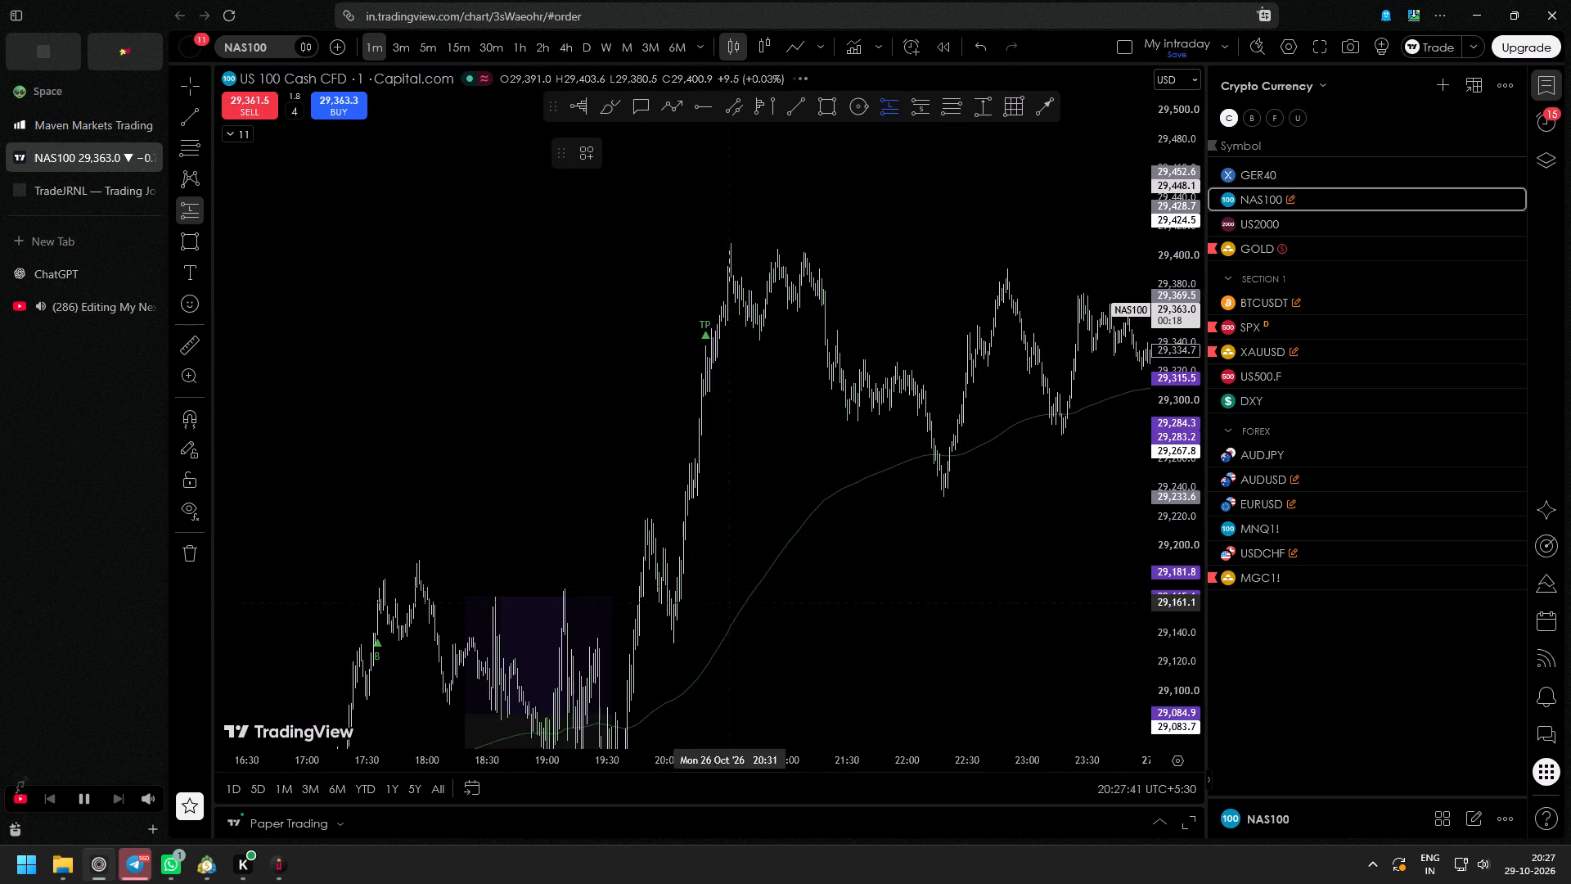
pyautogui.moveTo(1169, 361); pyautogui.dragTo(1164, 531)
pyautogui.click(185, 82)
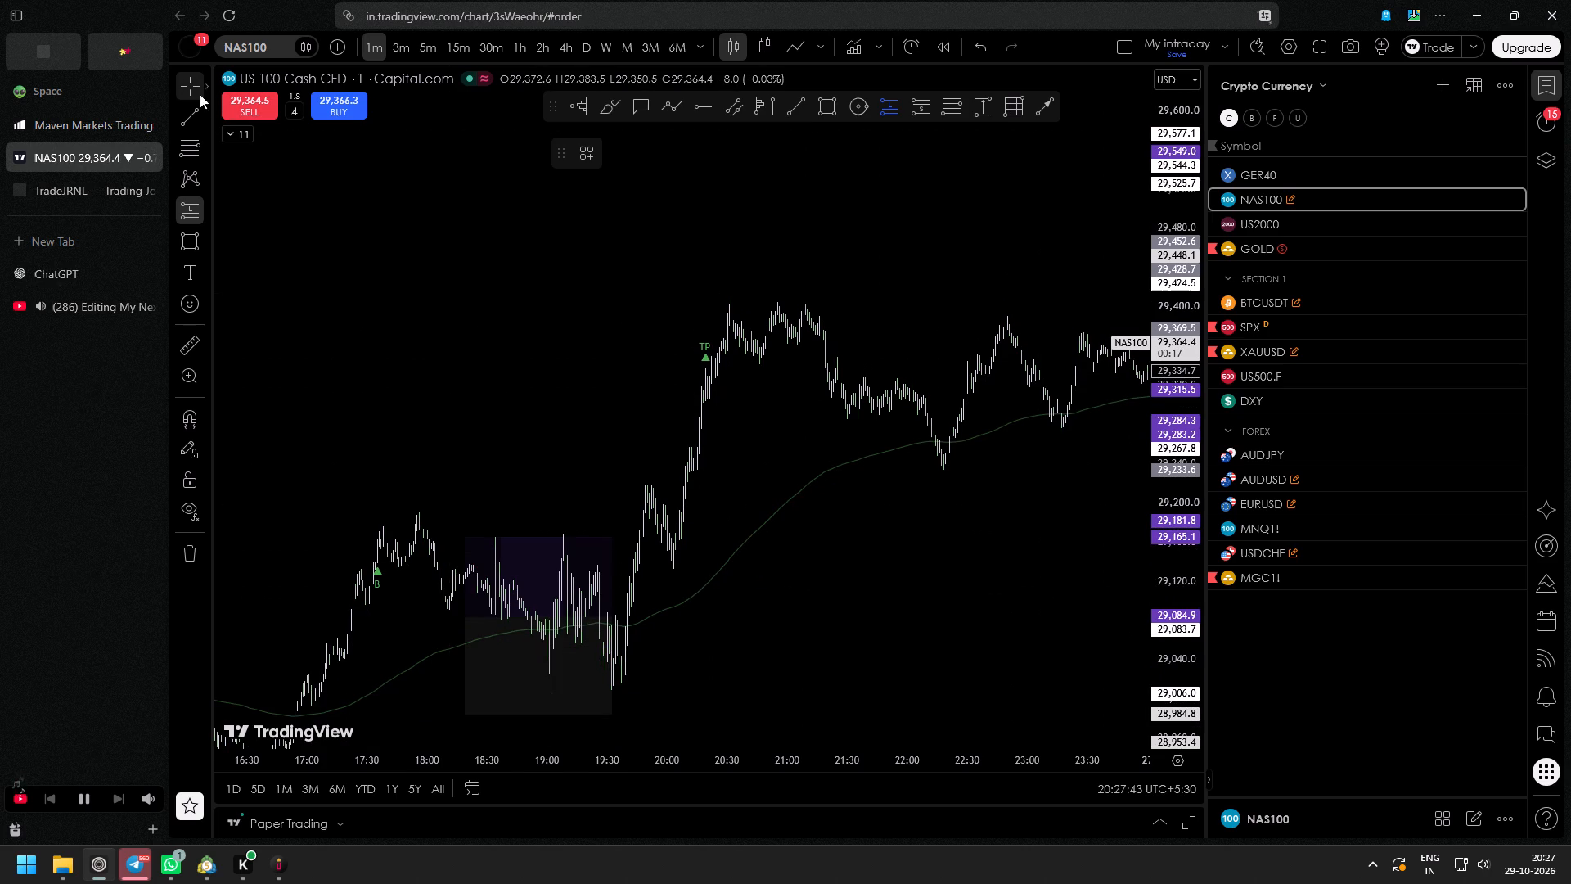
# Return the NAS100 chart to the latest candles and examine the 29 October price action around the marked retracement and short position.
pyautogui.moveTo(930, 557); pyautogui.dragTo(390, 478)
pyautogui.moveTo(807, 479); pyautogui.dragTo(326, 439)
pyautogui.moveTo(804, 466); pyautogui.dragTo(339, 458)
pyautogui.moveTo(812, 473); pyautogui.dragTo(276, 457)
pyautogui.moveTo(746, 499); pyautogui.dragTo(232, 484)
pyautogui.moveTo(829, 504); pyautogui.dragTo(356, 525)
pyautogui.moveTo(852, 476); pyautogui.dragTo(308, 533)
pyautogui.rightClick(628, 408)
pyautogui.click(680, 421)
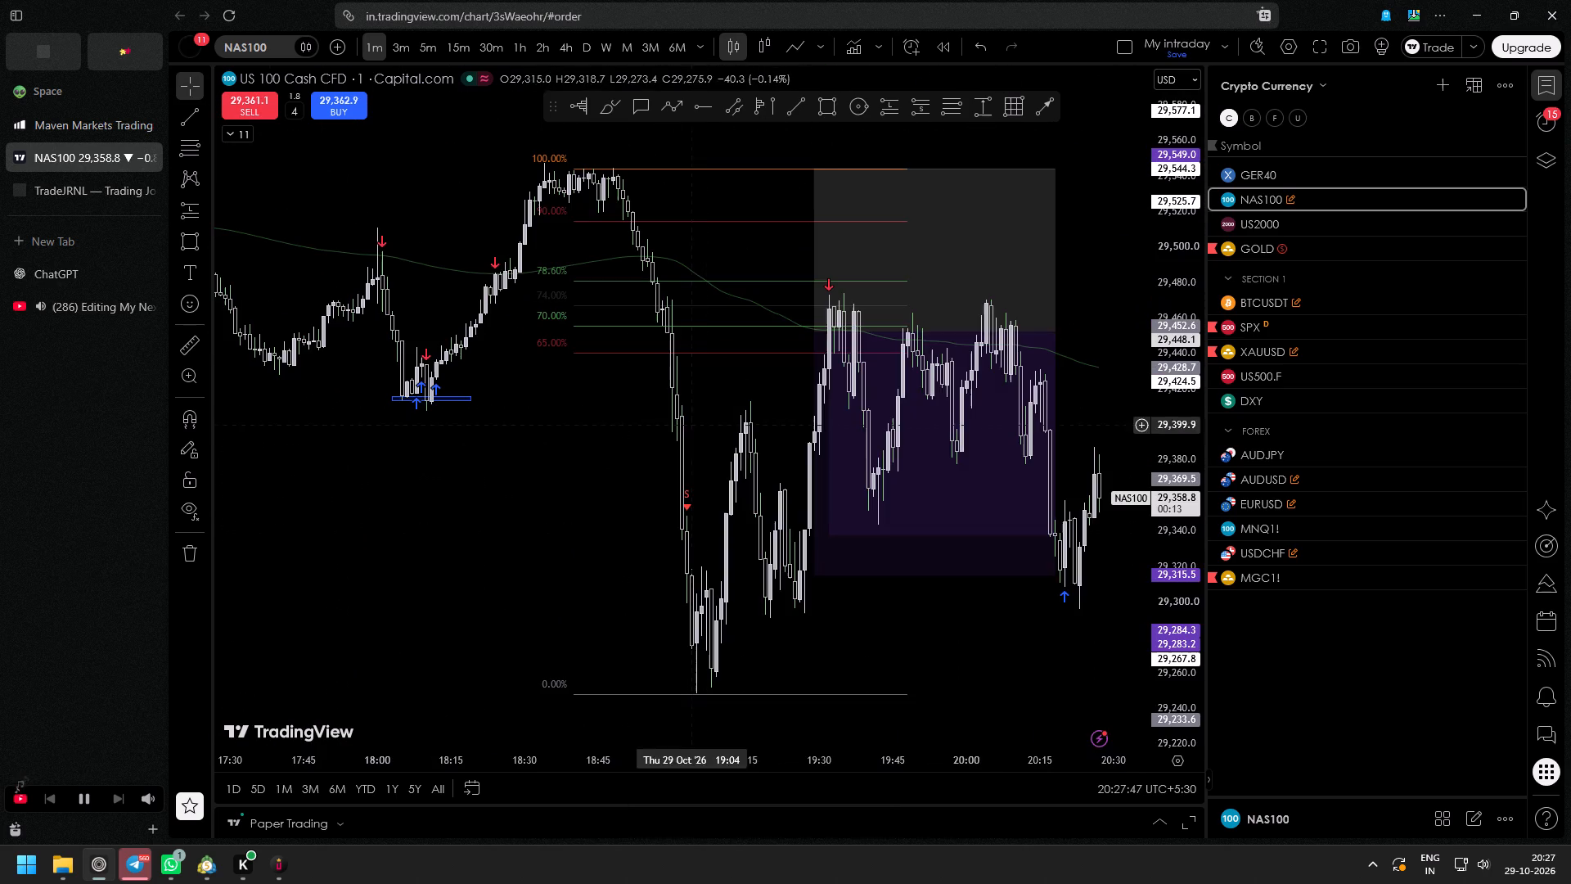
pyautogui.moveTo(1207, 439); pyautogui.dragTo(1208, 512)
pyautogui.moveTo(1065, 623); pyautogui.dragTo(979, 613)
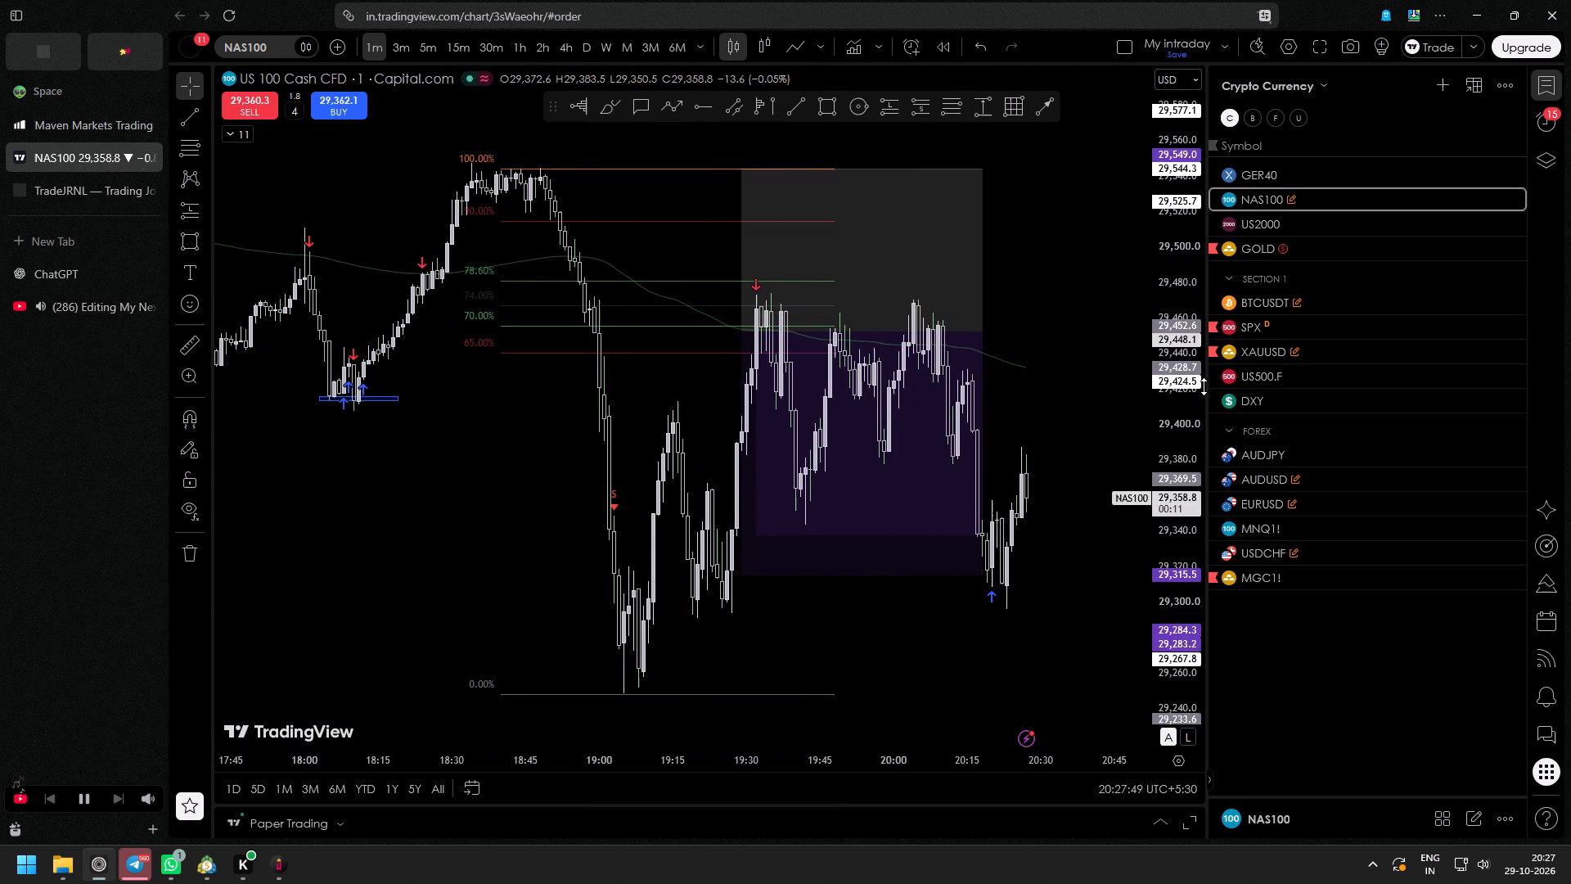
pyautogui.moveTo(1169, 373); pyautogui.dragTo(1172, 485)
pyautogui.scroll(4, 952, 539)
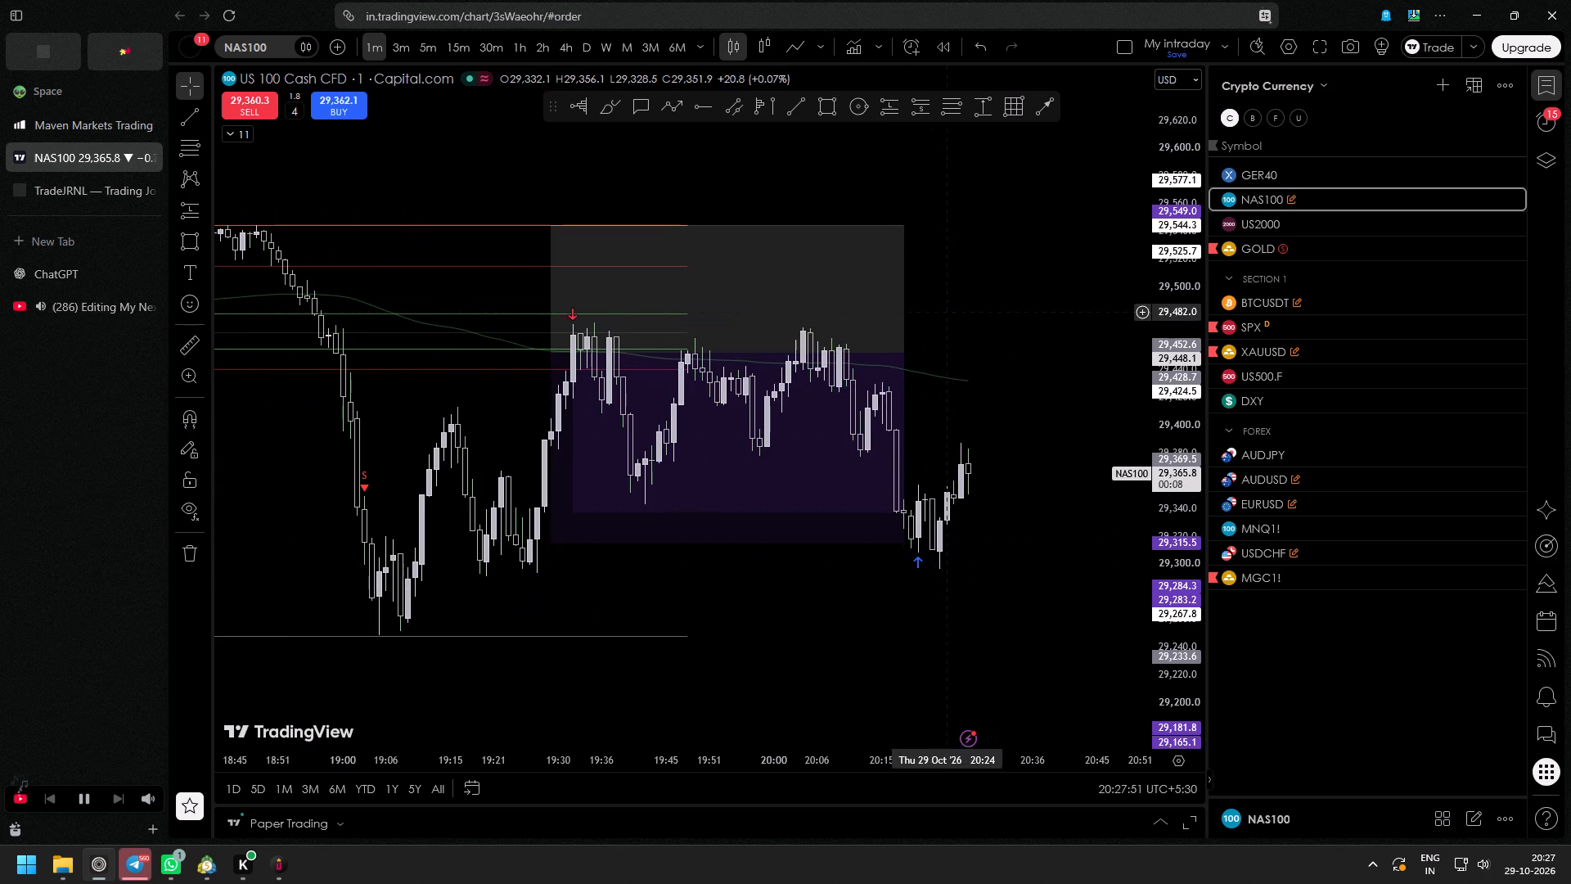
pyautogui.moveTo(1042, 638); pyautogui.dragTo(1003, 506)
pyautogui.moveTo(1186, 268); pyautogui.dragTo(1176, 450)
pyautogui.scroll(-4, 898, 507)
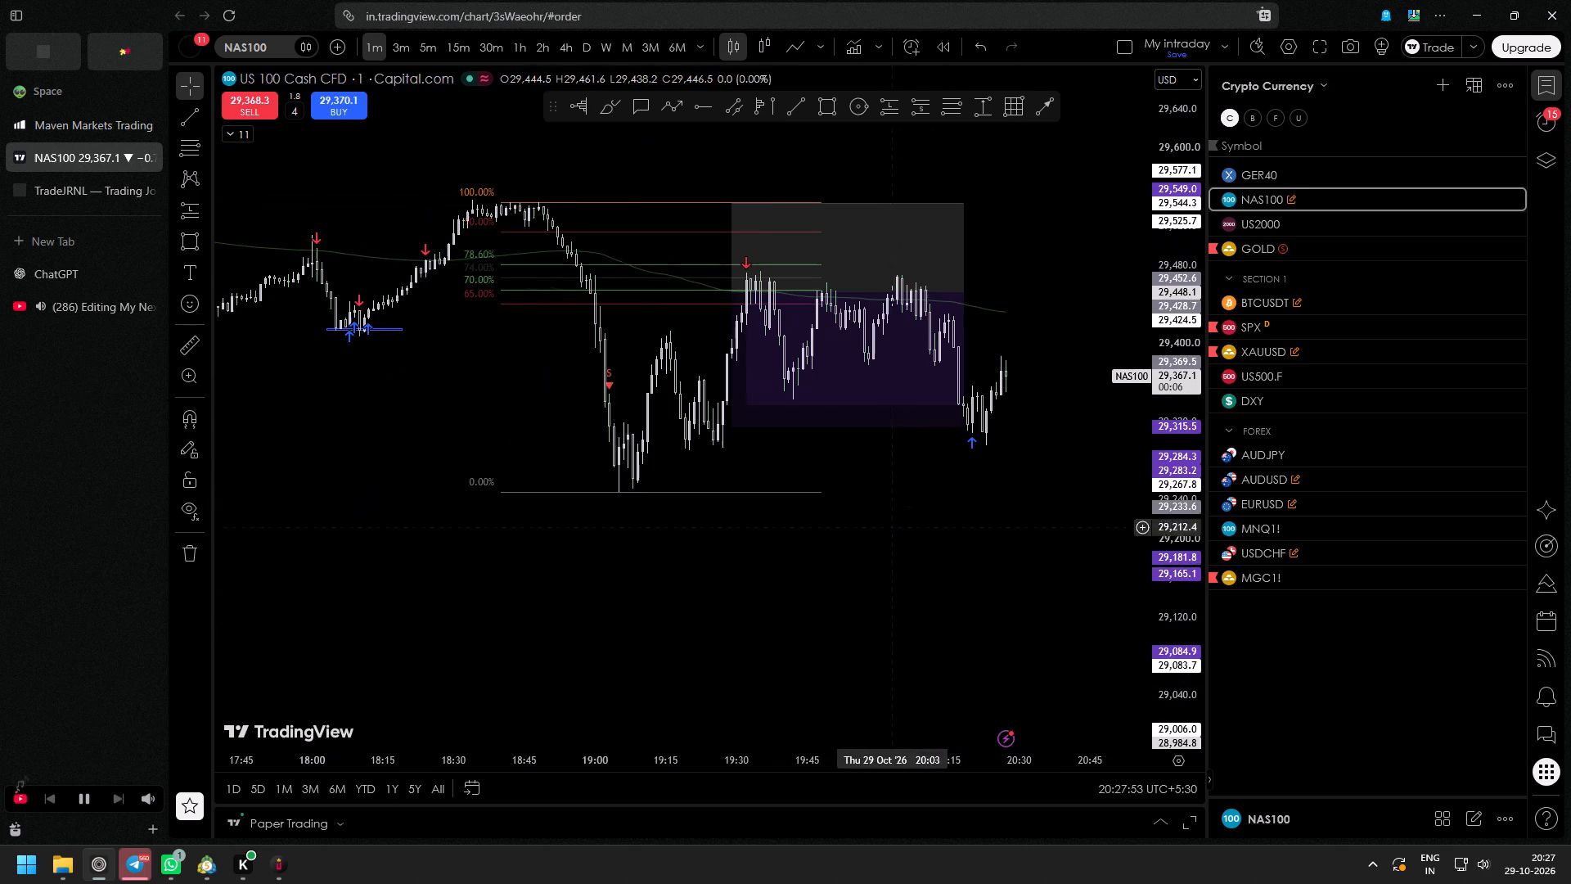
pyautogui.scroll(-4, 731, 596)
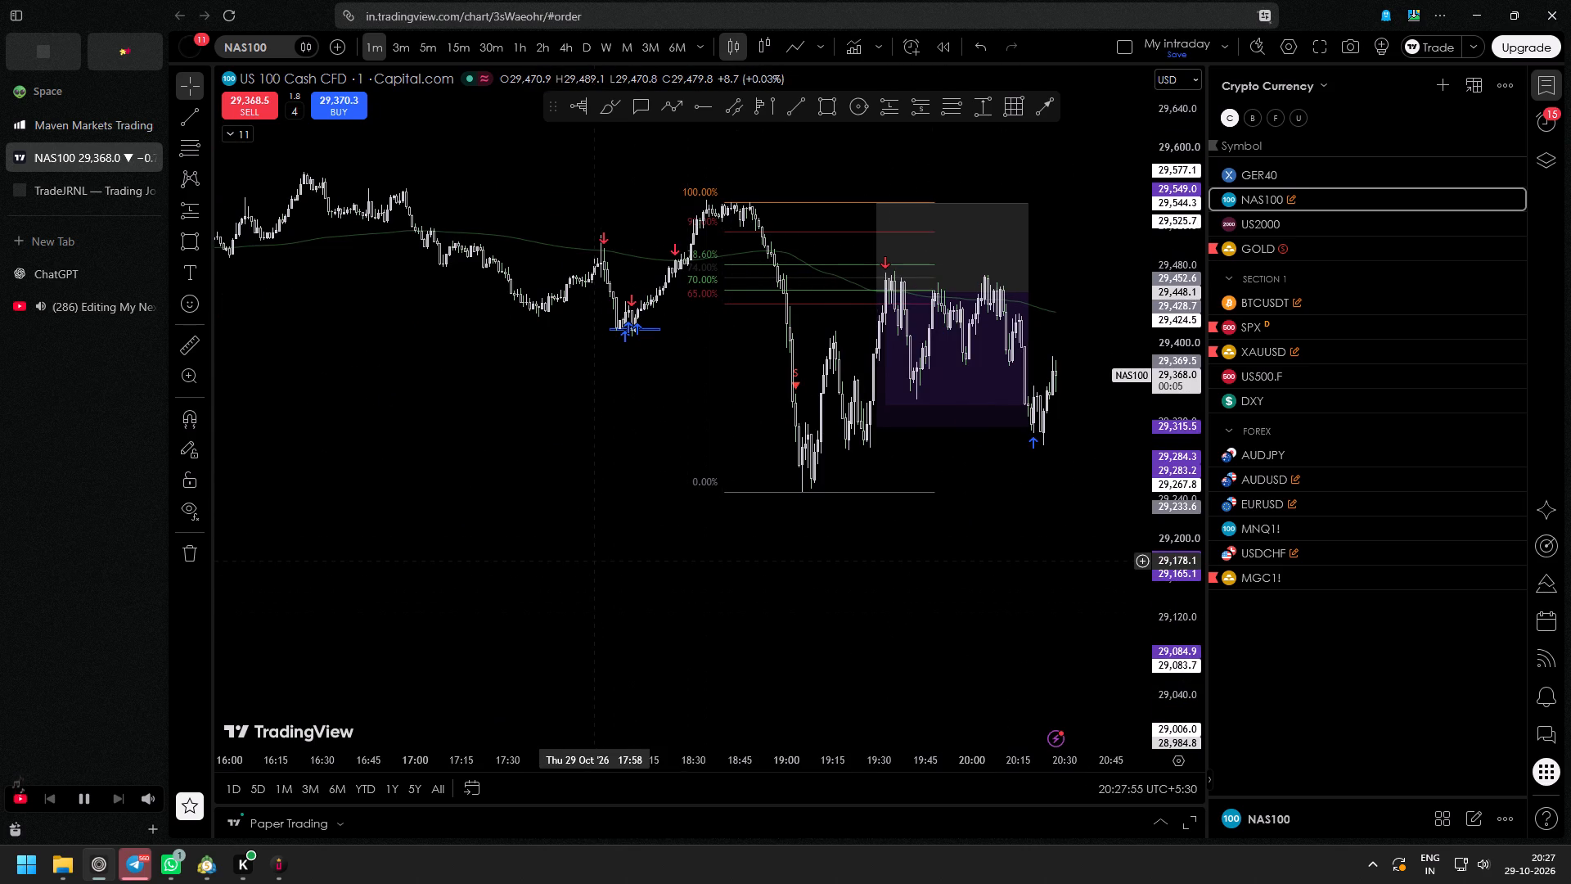
pyautogui.scroll(2, 593, 561)
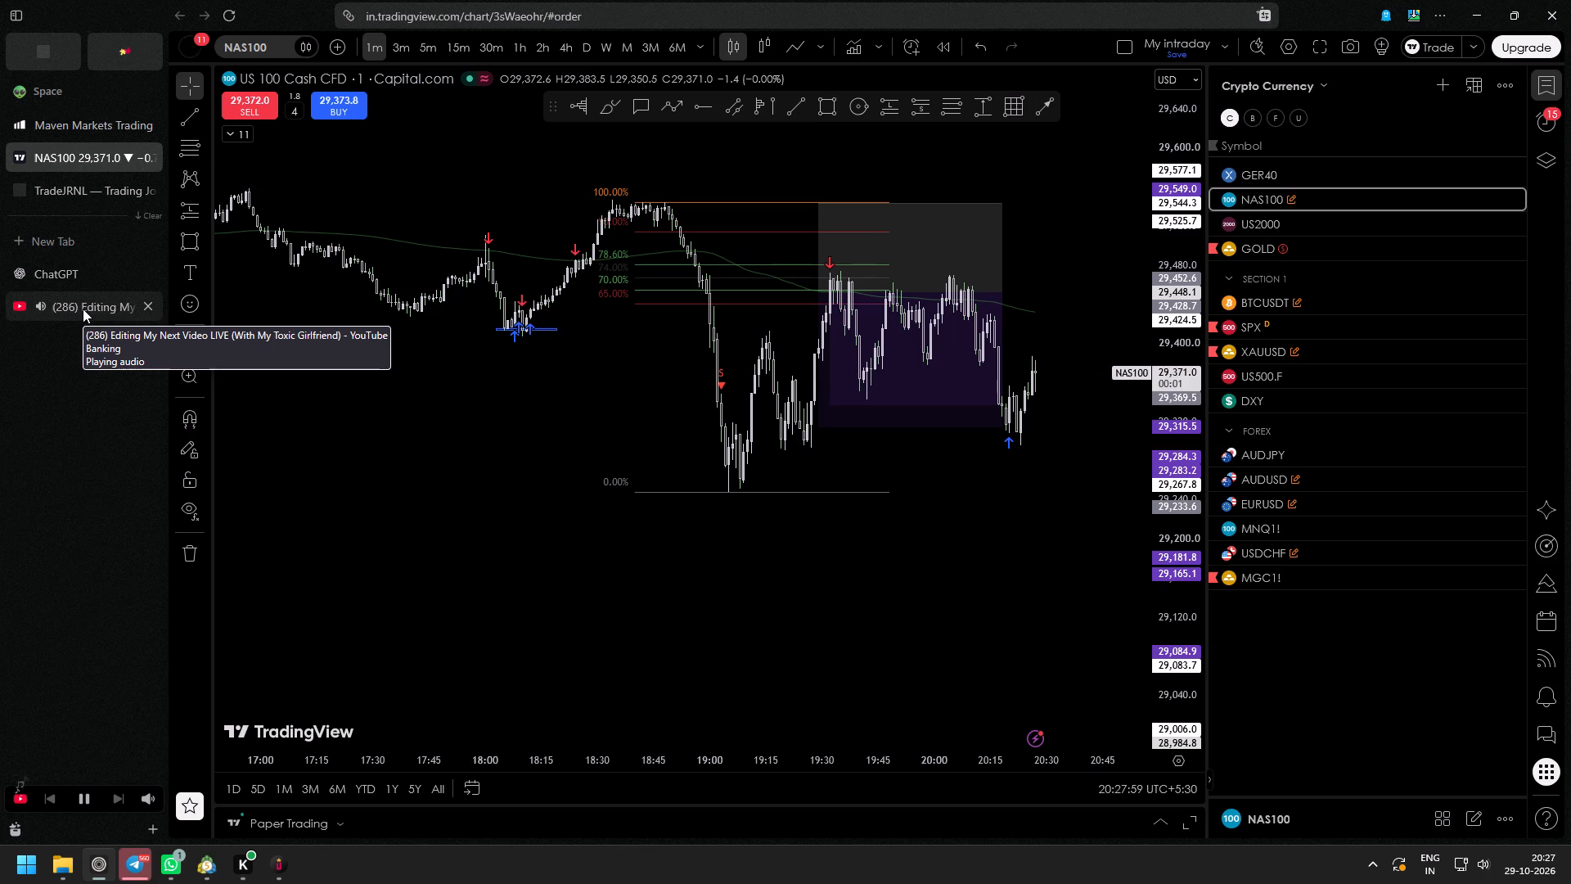
# Check the XAUUSD position and pending order in MetaTrader 5, and return to the browser chart.
pyautogui.click(195, 871)
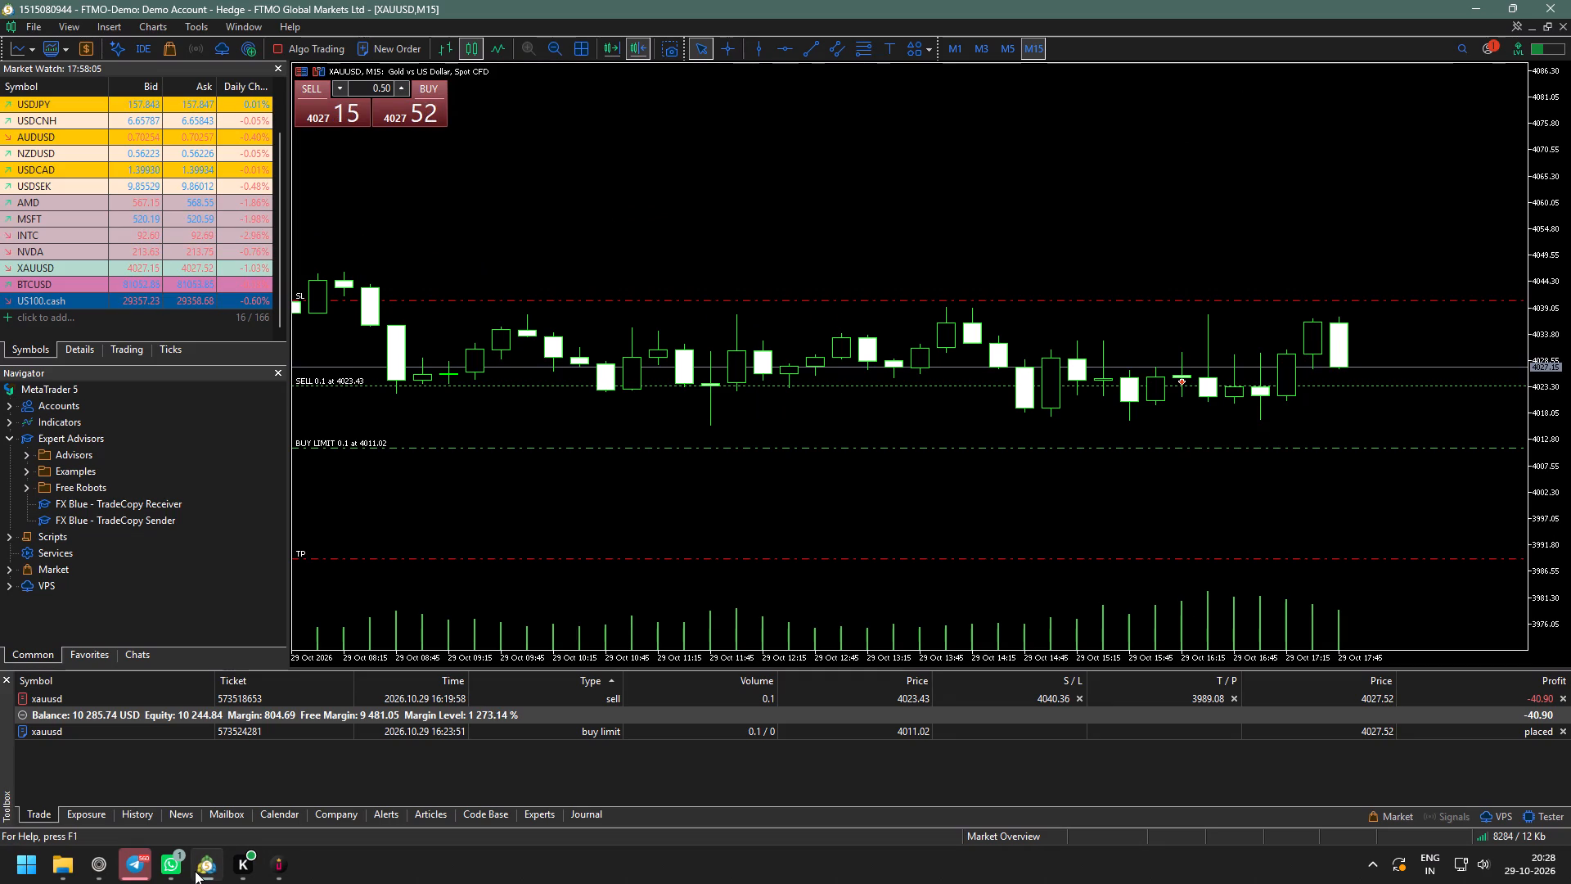
pyautogui.click(195, 871)
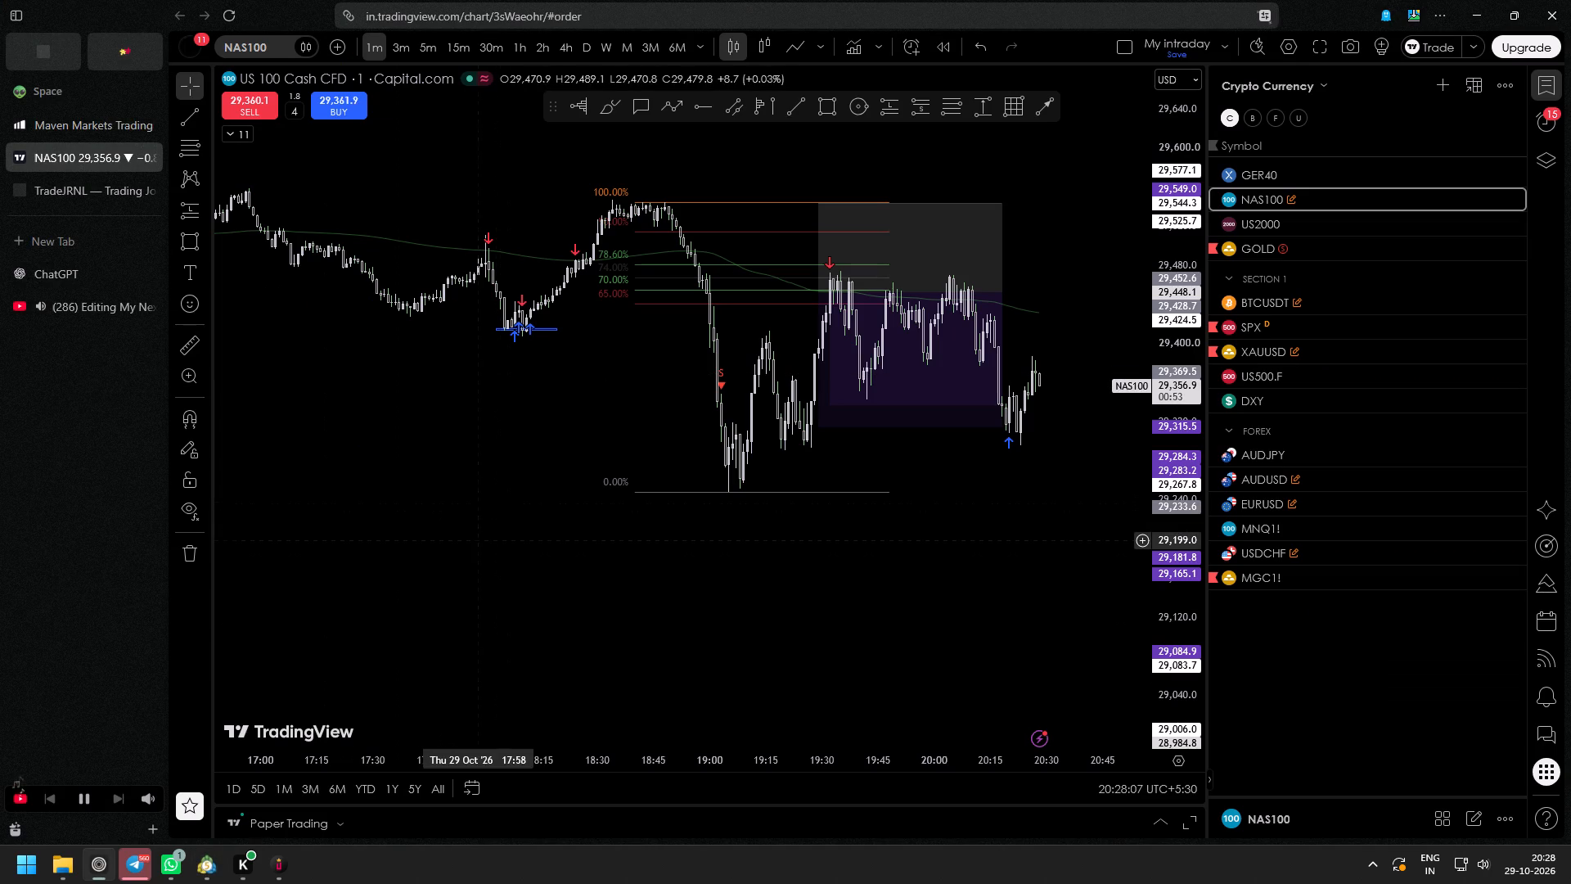
# In UrbanVPN, search for "ukrain", choose Ukraine as the location and start the connection.
pyautogui.click(292, 868)
pyautogui.click(926, 246)
pyautogui.click(919, 264)
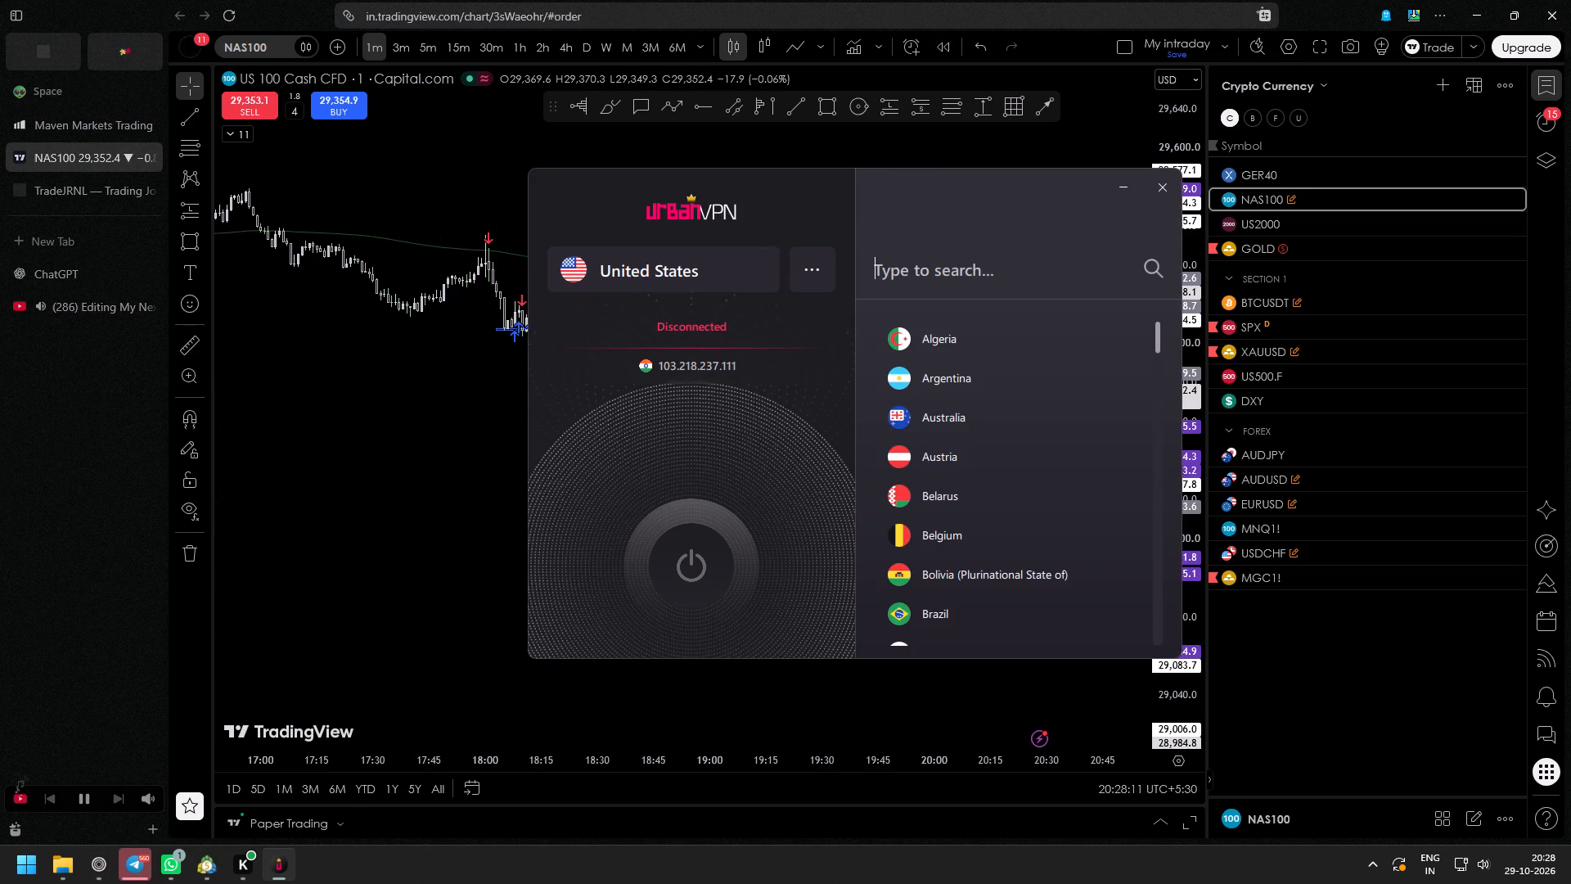
pyautogui.write('ukrain')
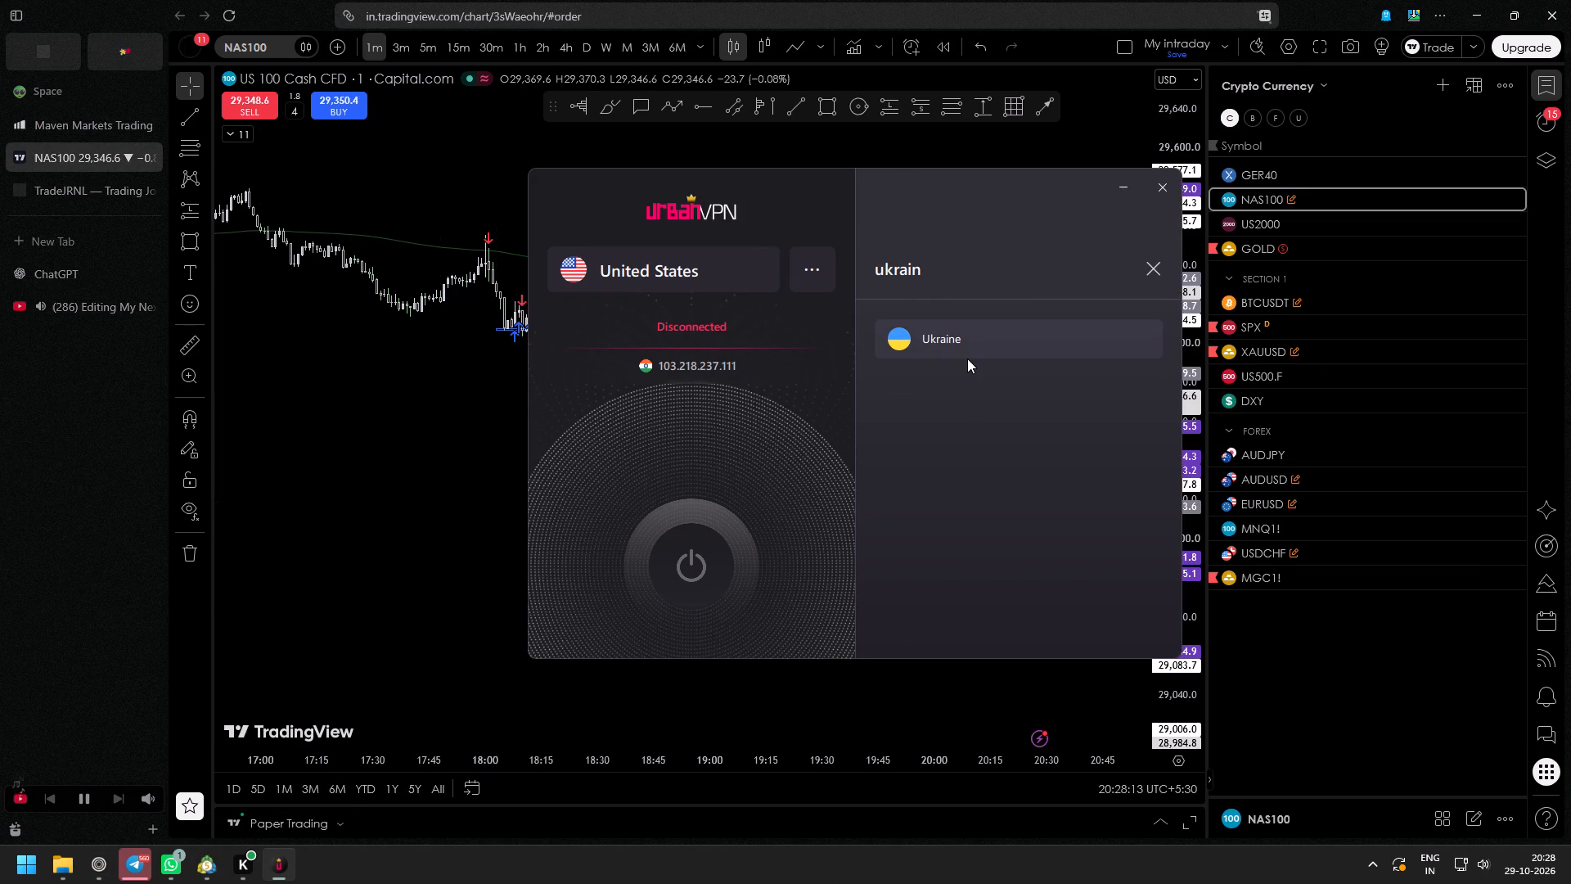
pyautogui.click(963, 350)
pyautogui.click(700, 505)
pyautogui.click(722, 573)
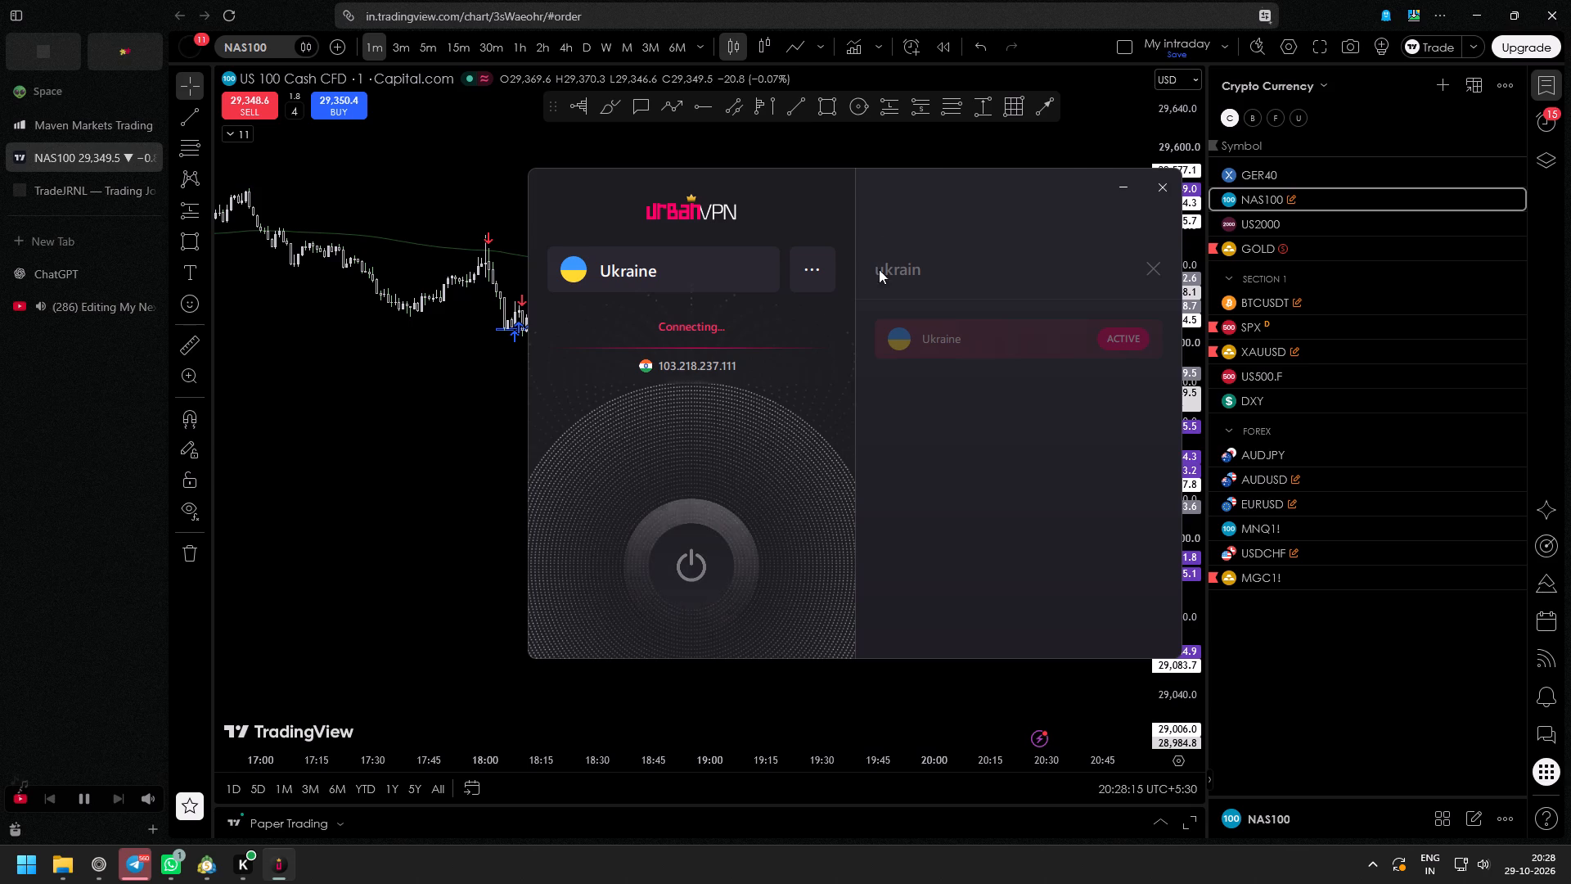
pyautogui.moveTo(881, 182); pyautogui.dragTo(900, 183)
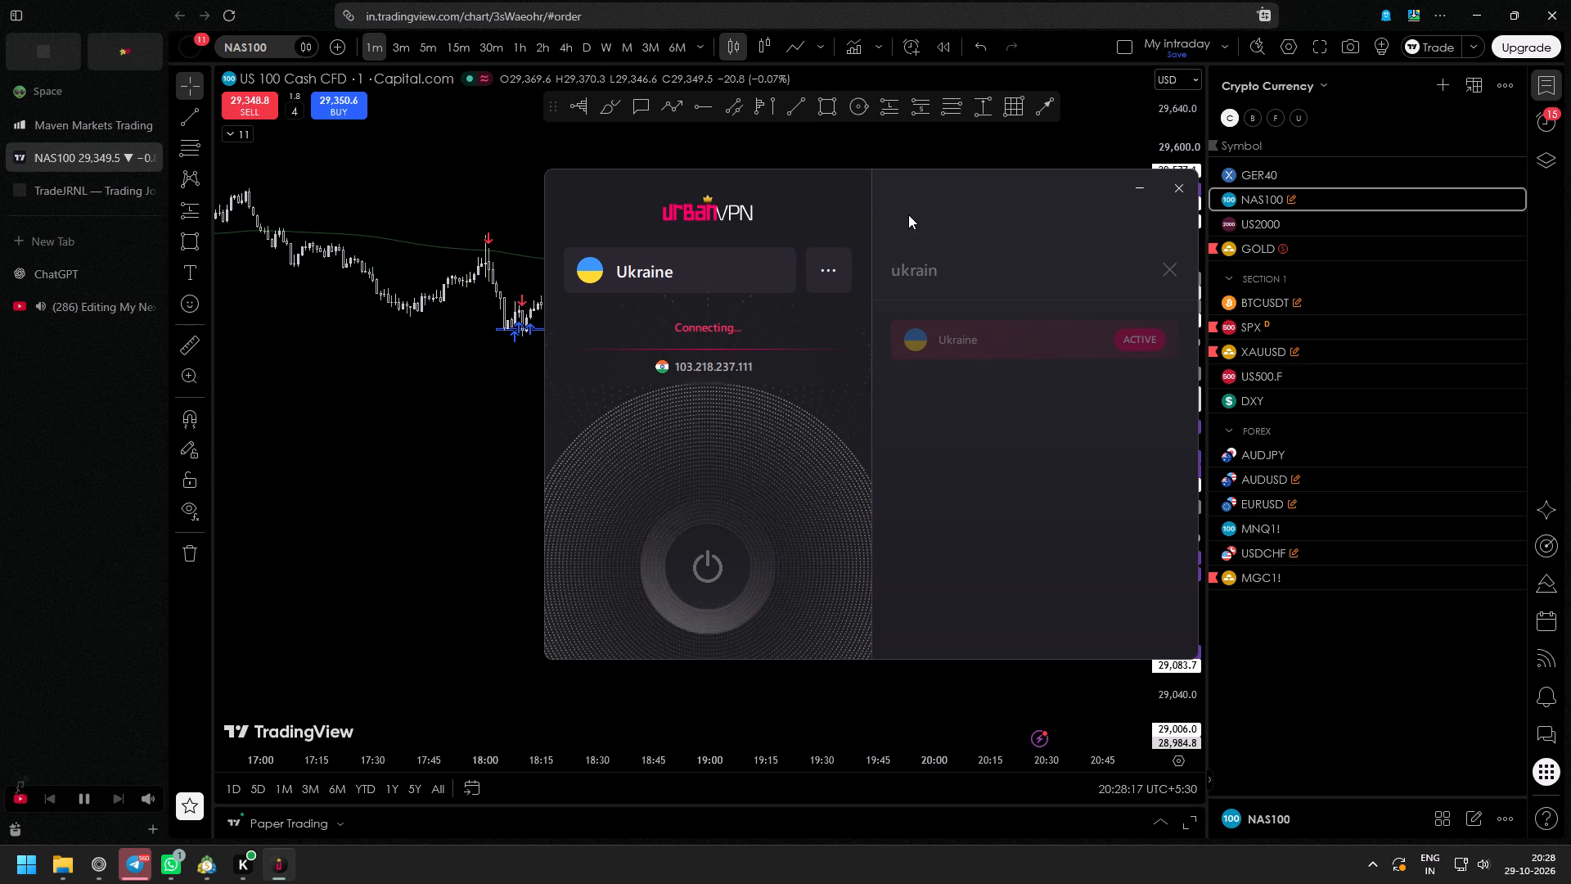
# Return to the browser and show the YouTube live stream about editing the next video.
pyautogui.click(38, 427)
pyautogui.click(85, 306)
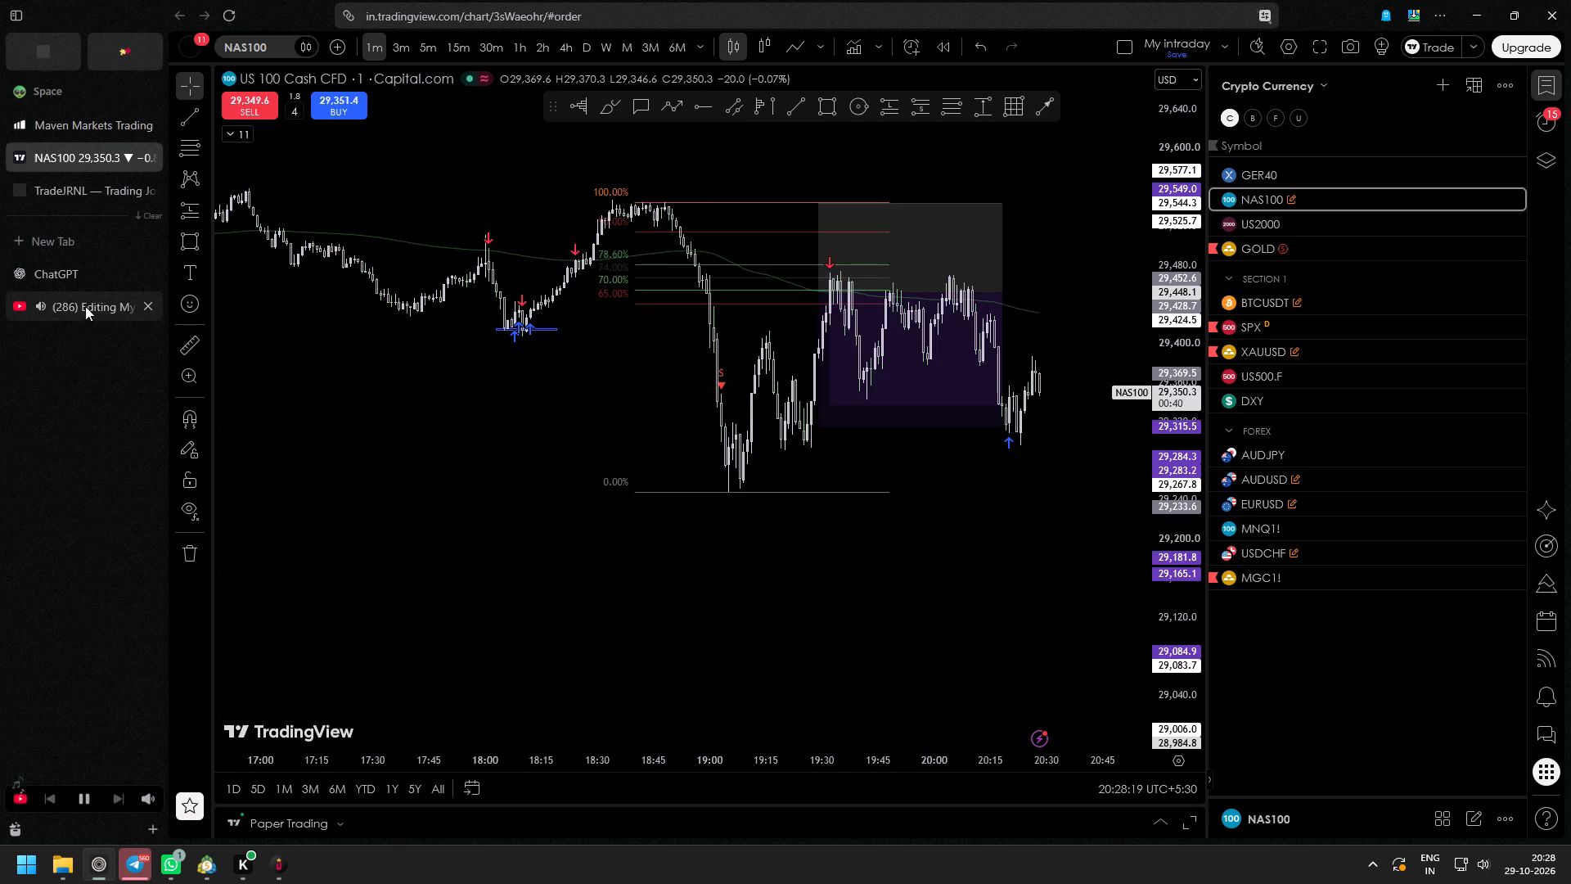
# Launch CapCut by searching for "cap" and open the project 1022.
pyautogui.click(0, 883)
pyautogui.write('cap')
pyautogui.press('Return')
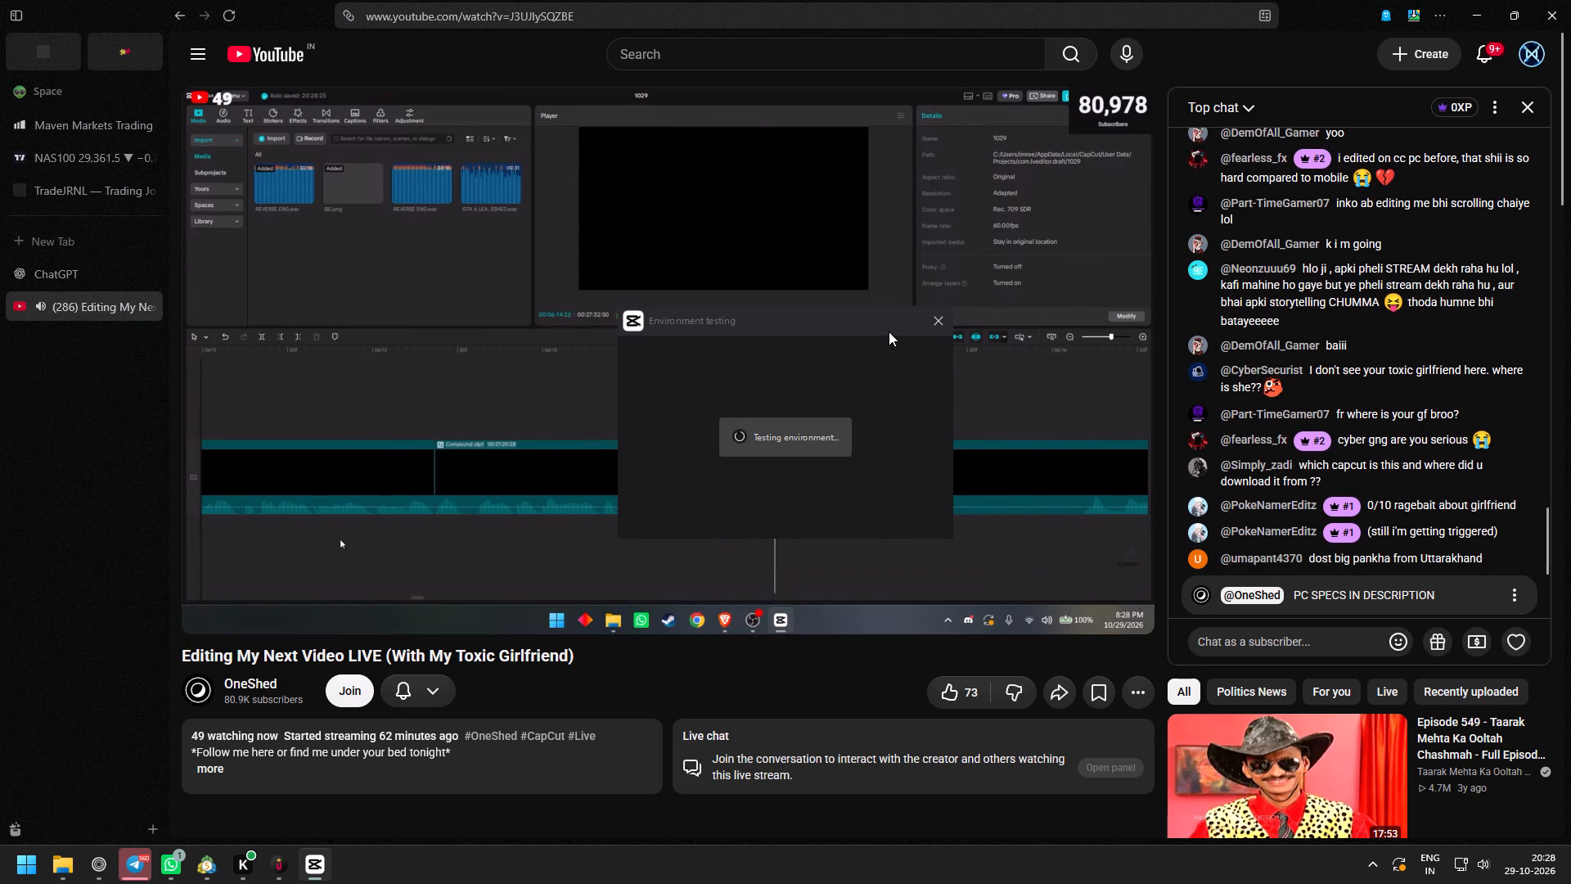
pyautogui.moveTo(808, 323); pyautogui.dragTo(1020, 165)
pyautogui.click(1012, 357)
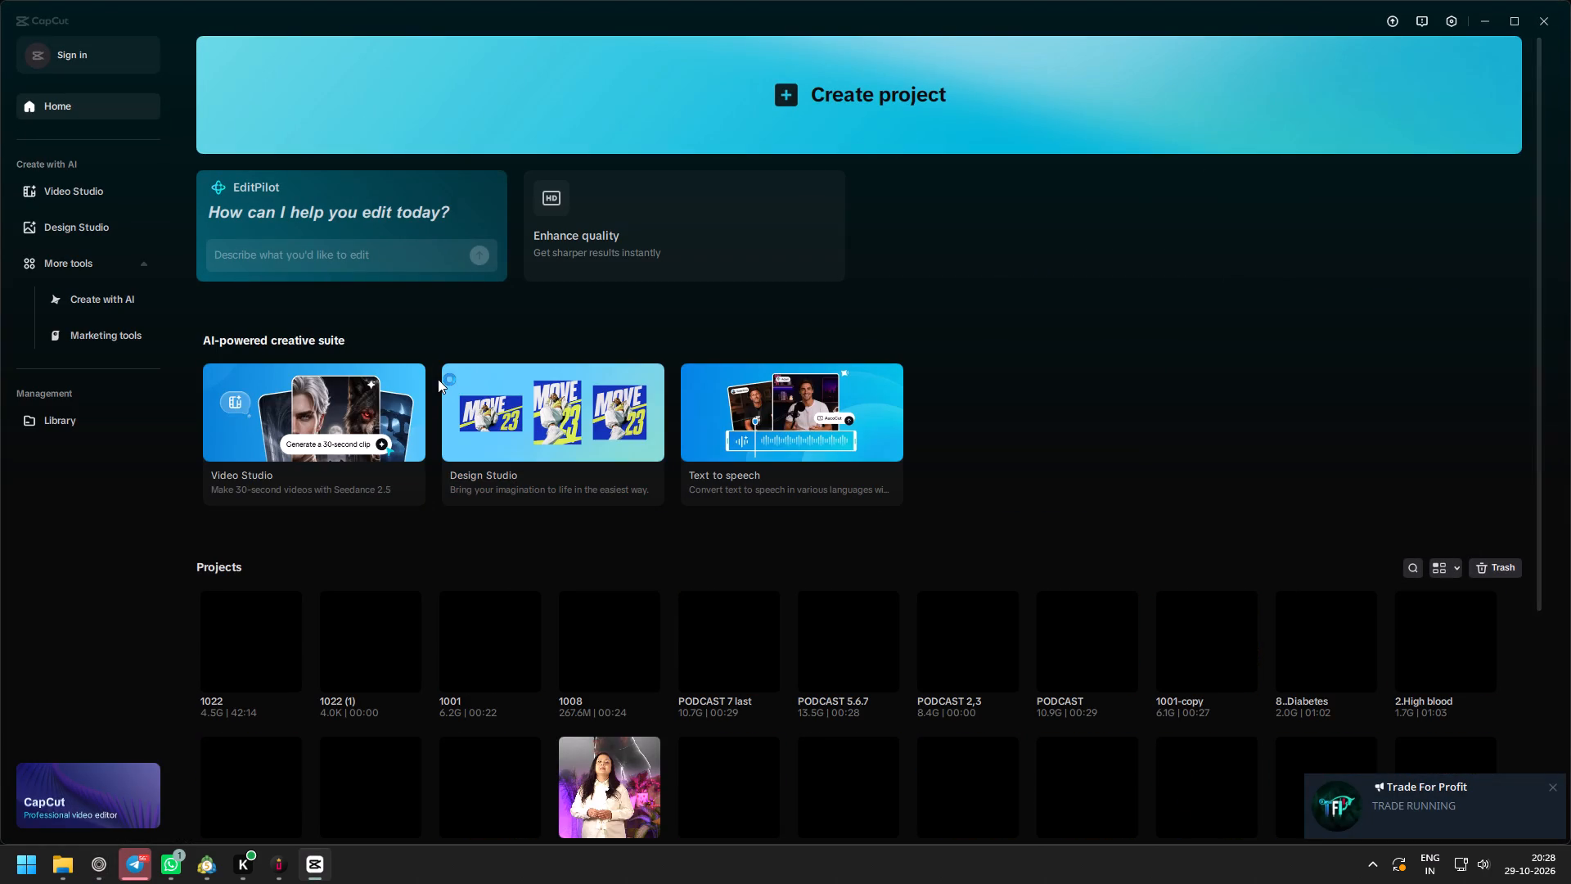
pyautogui.click(261, 624)
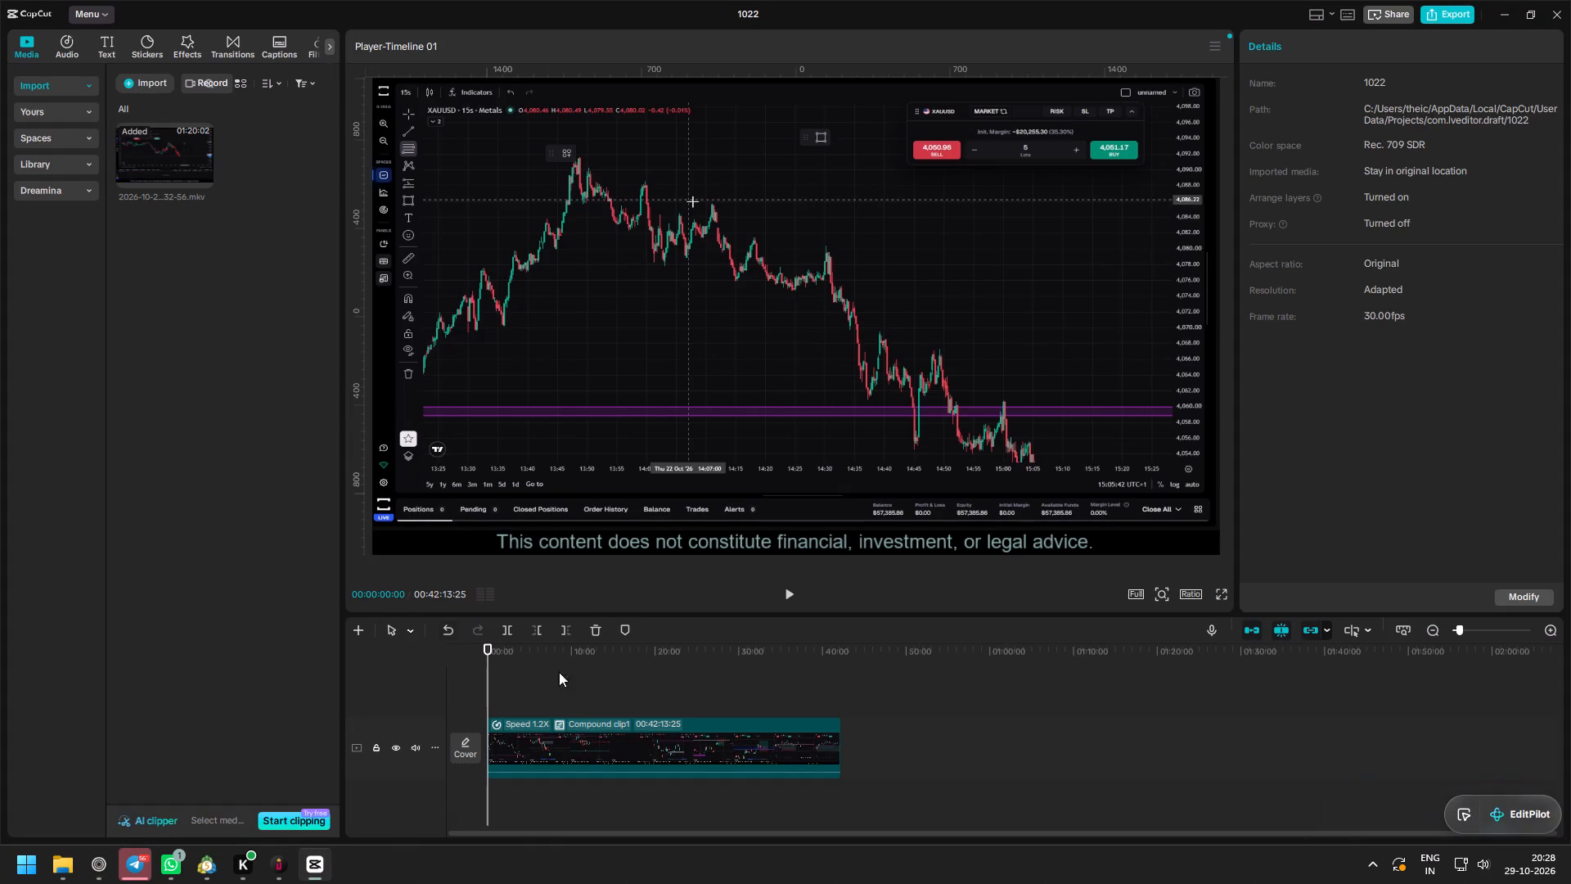
# Play back the opening of the compound clip in project 1022, pausing to check the live stream in the browser.
pyautogui.press('space')
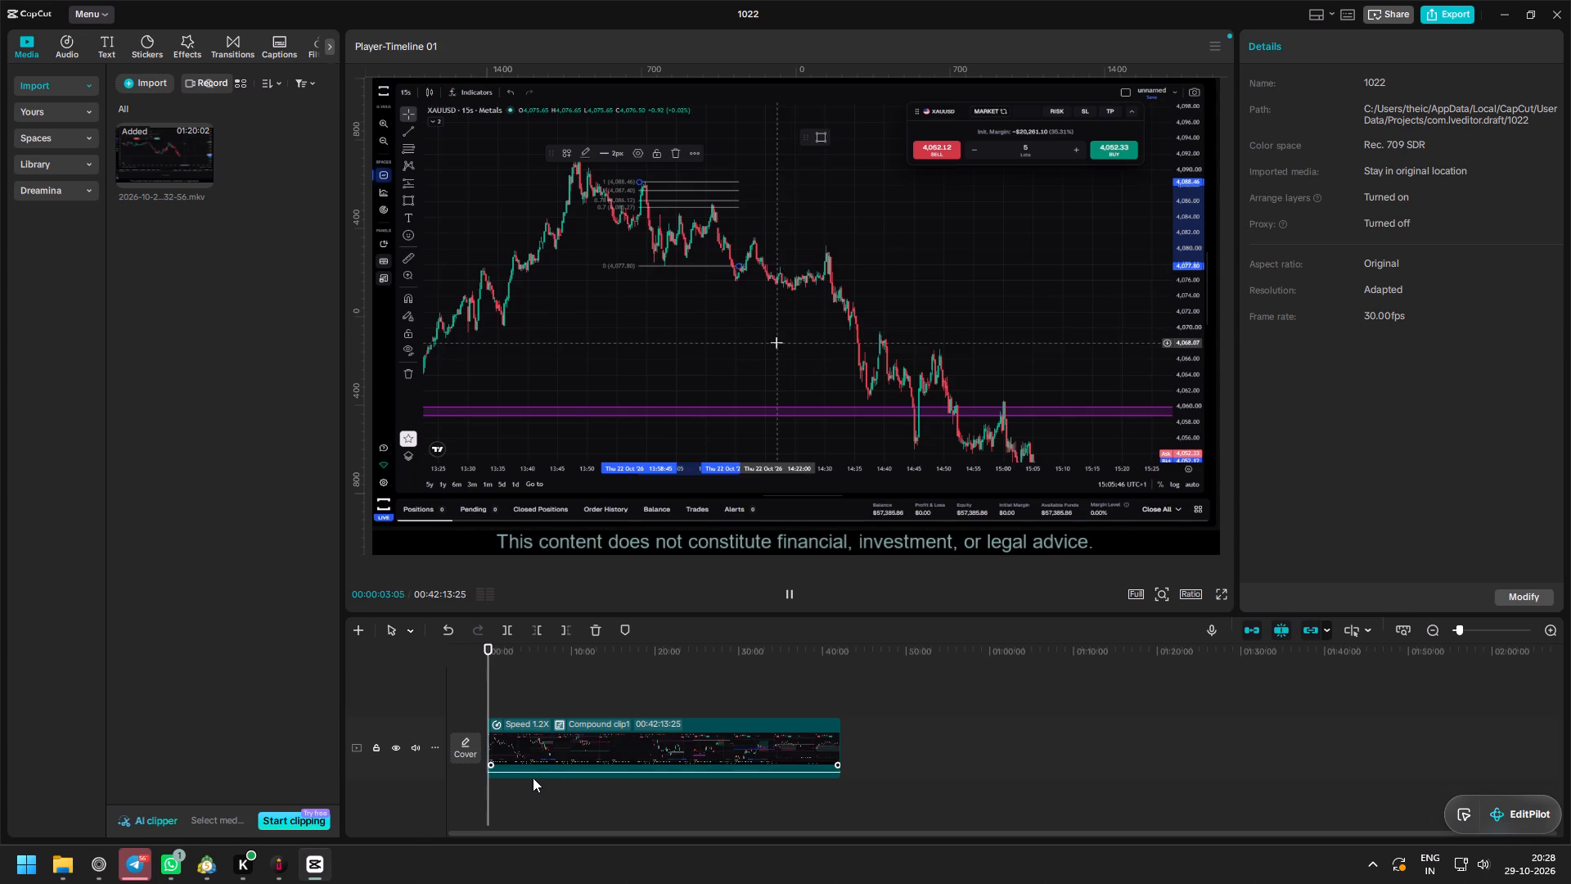
pyautogui.keyDown('ctrl'); pyautogui.scroll(9, 530, 781); pyautogui.keyUp('ctrl')
pyautogui.keyDown('ctrl'); pyautogui.scroll(-3, 530, 781); pyautogui.keyUp('ctrl')
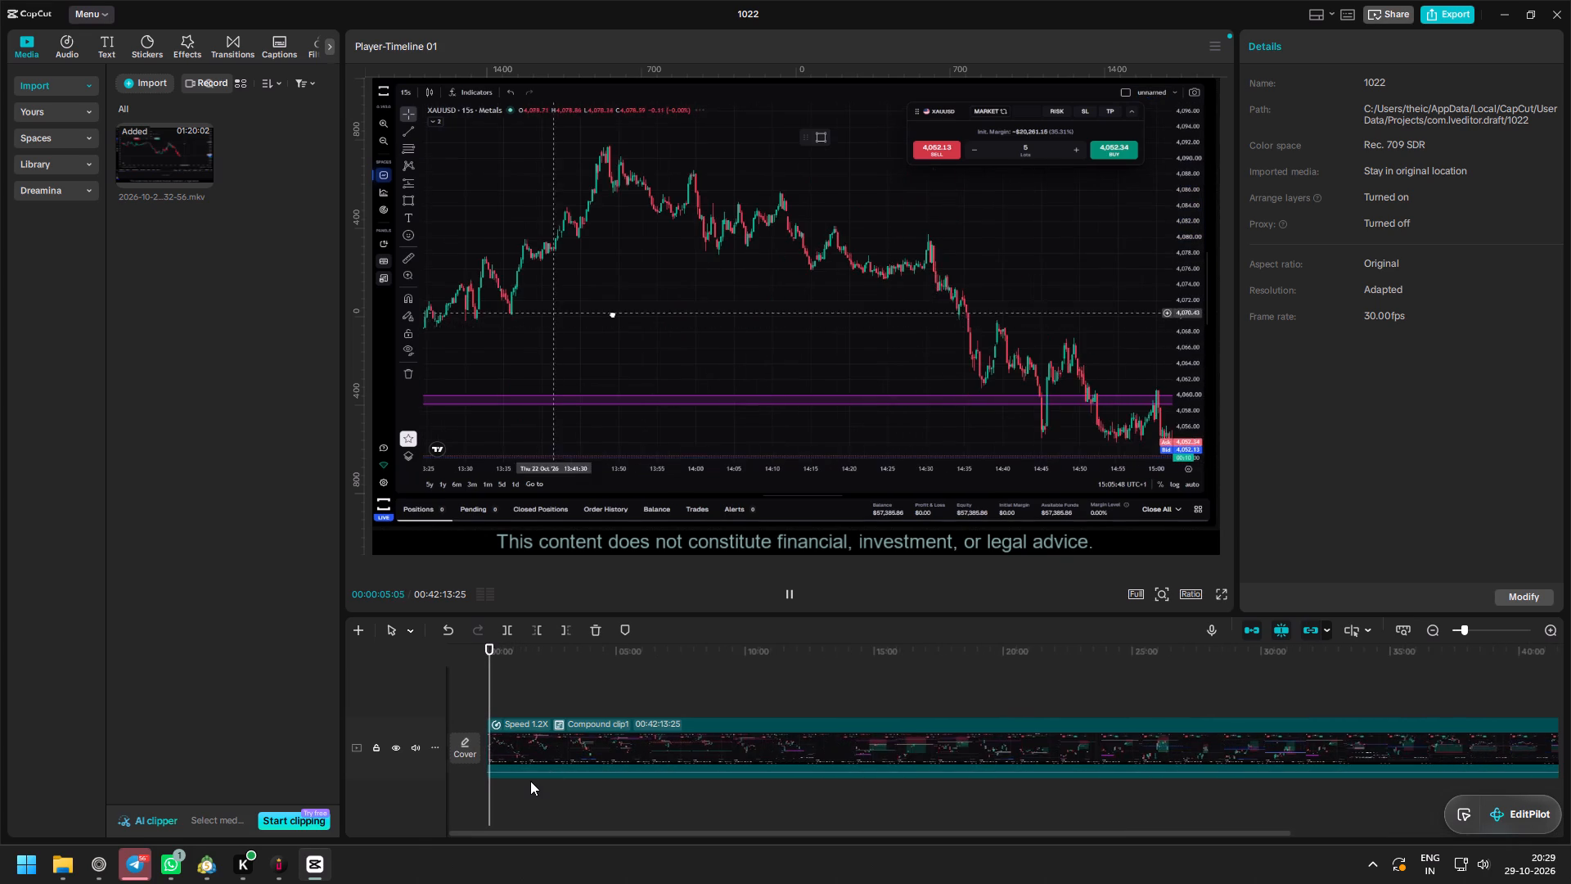
pyautogui.keyDown('ctrl'); pyautogui.scroll(-1, 530, 781); pyautogui.keyUp('ctrl')
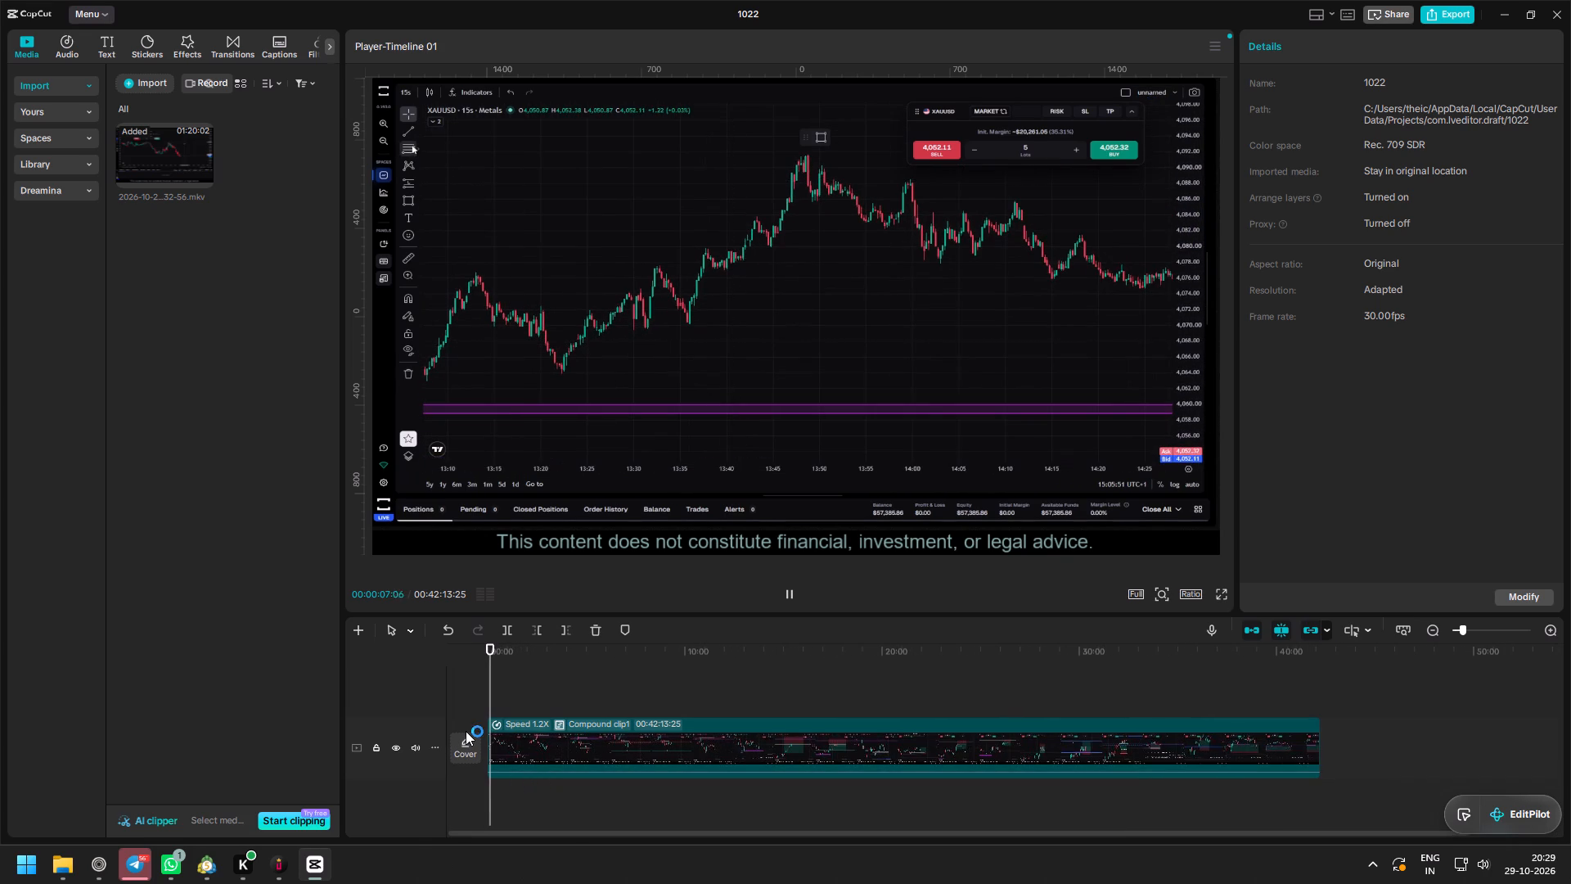
pyautogui.keyDown('ctrl'); pyautogui.scroll(2, 499, 742); pyautogui.keyUp('ctrl')
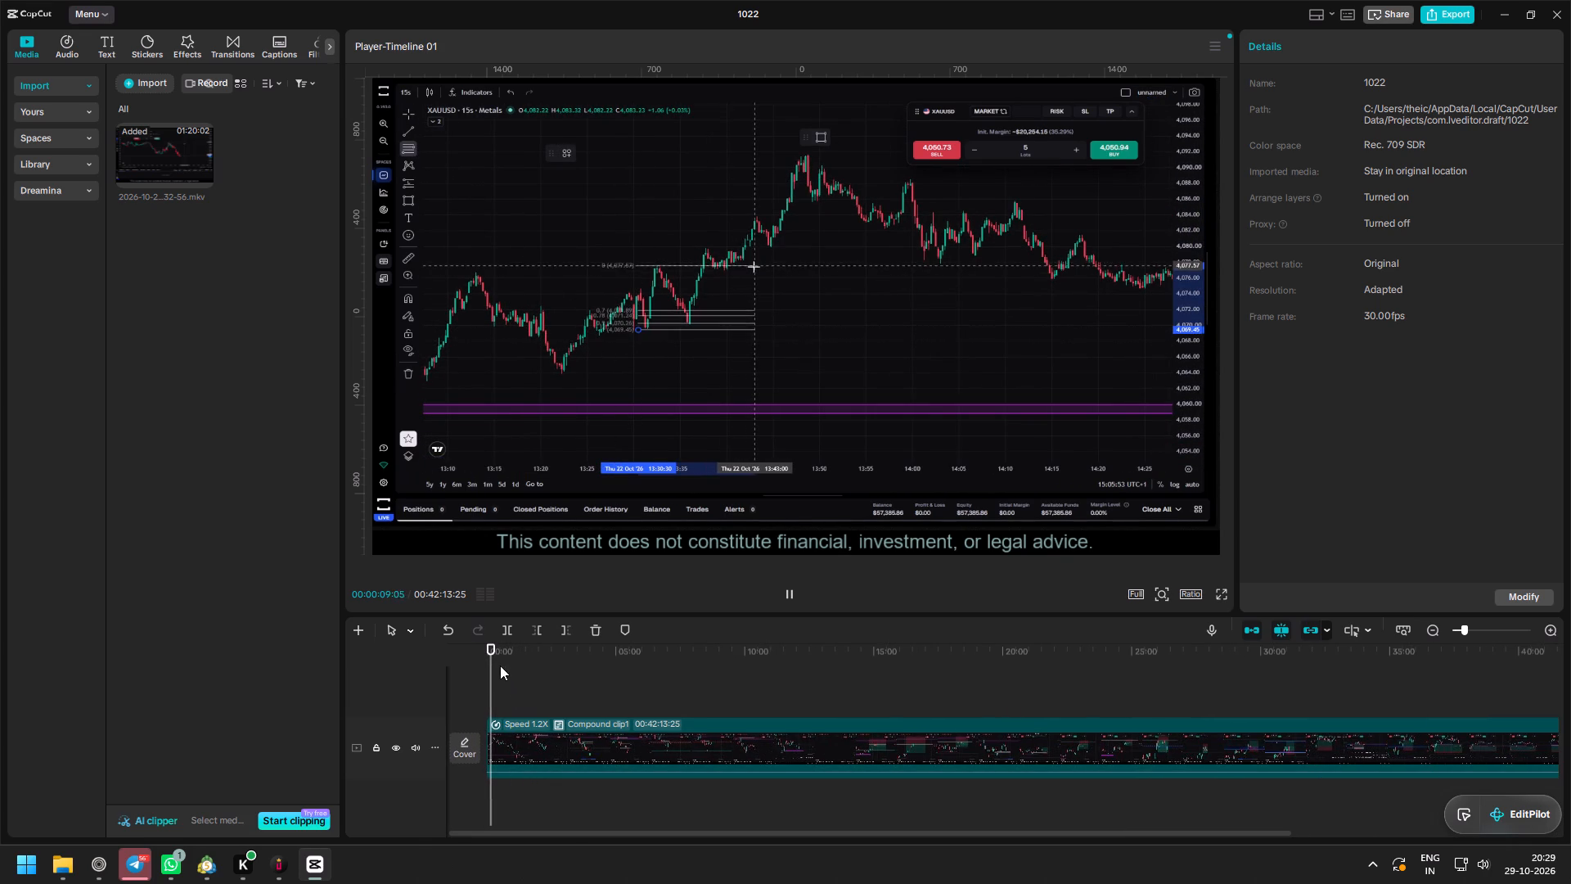
pyautogui.press('space')
pyautogui.click(100, 869)
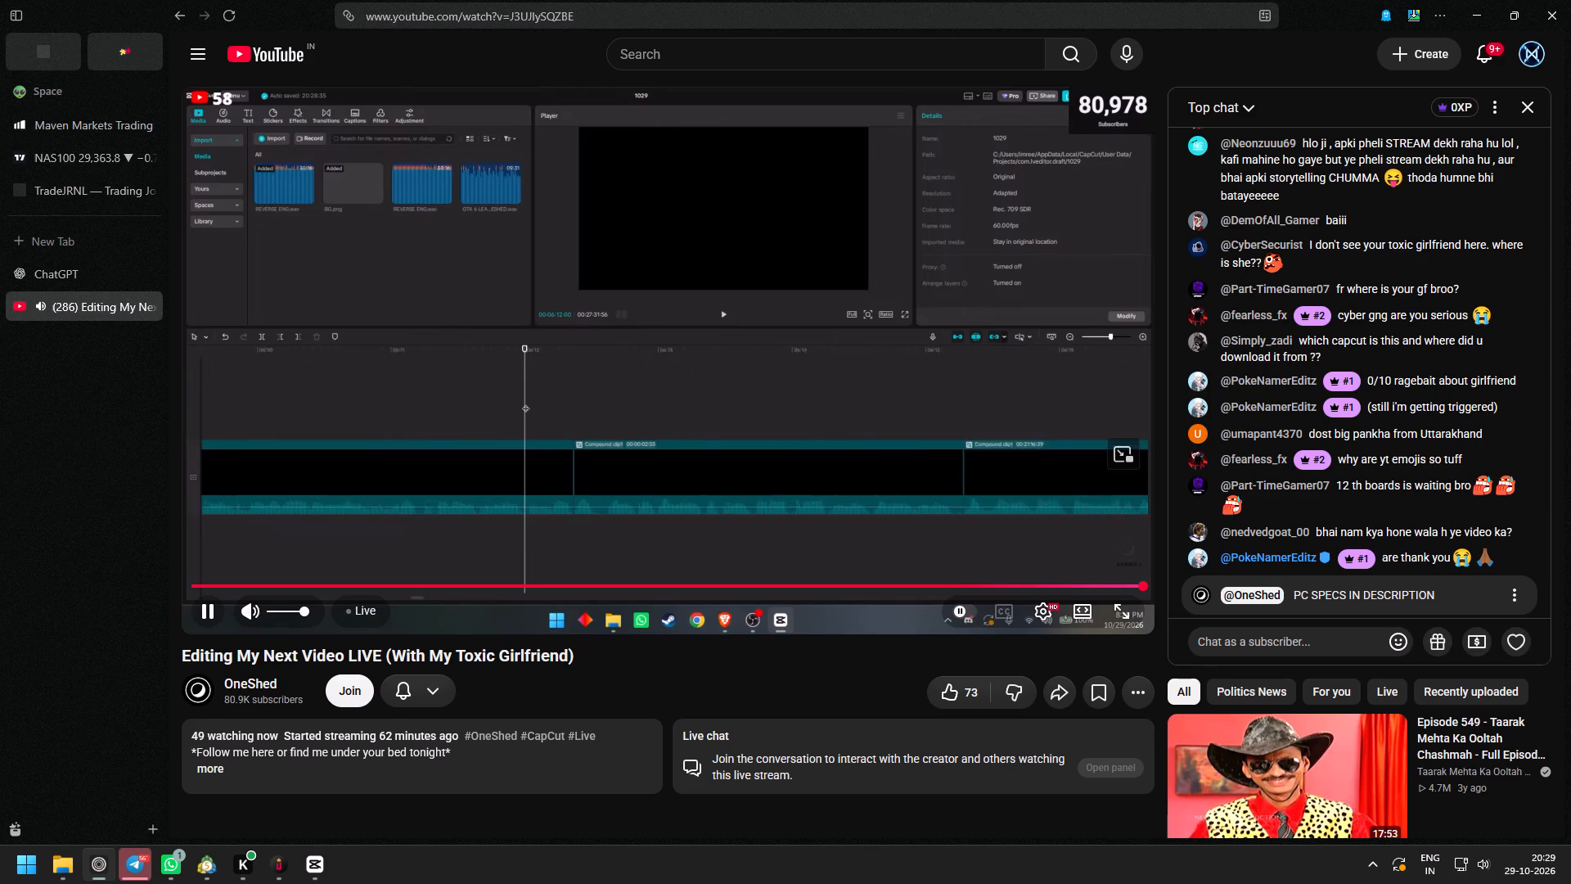
pyautogui.click(308, 868)
pyautogui.press('space')
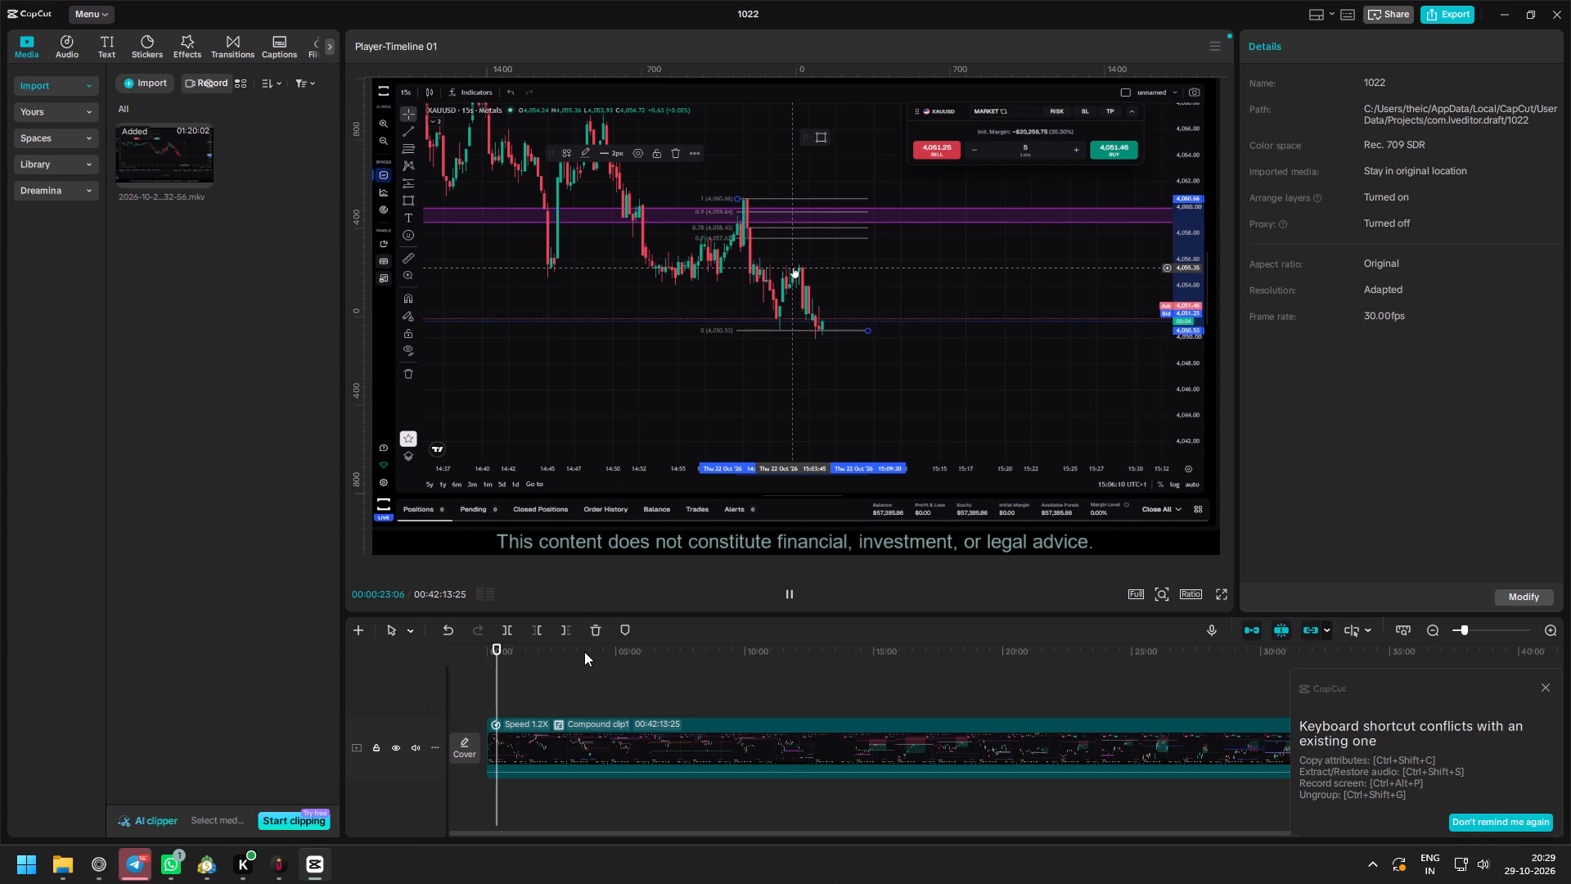
# Switch to the browser and adjust the volume of the YouTube live stream.
pyautogui.click(96, 868)
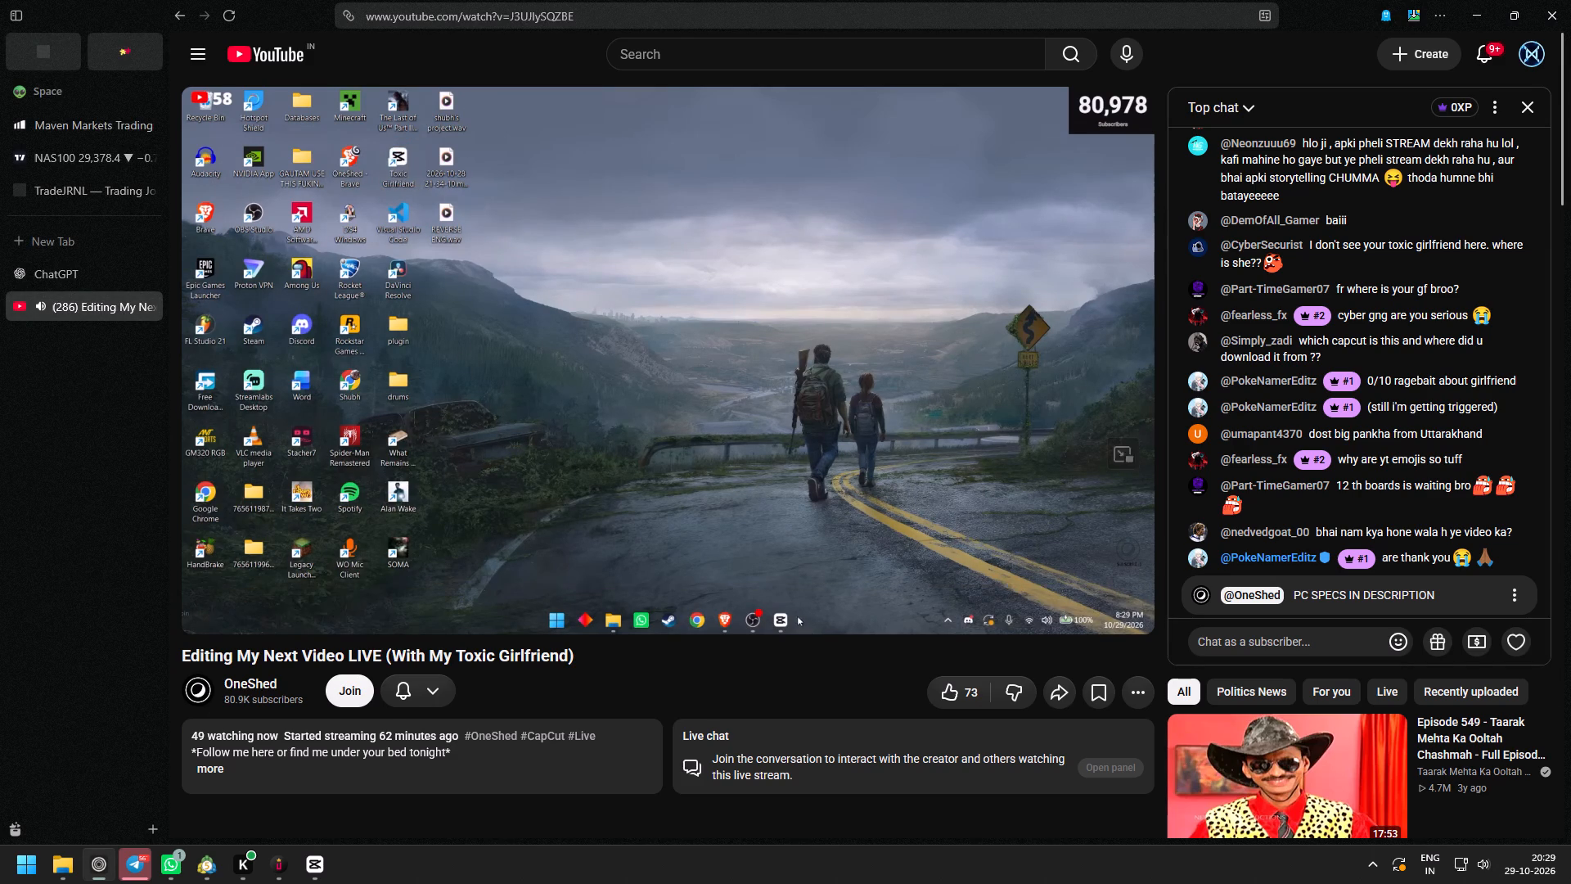
pyautogui.click(301, 612)
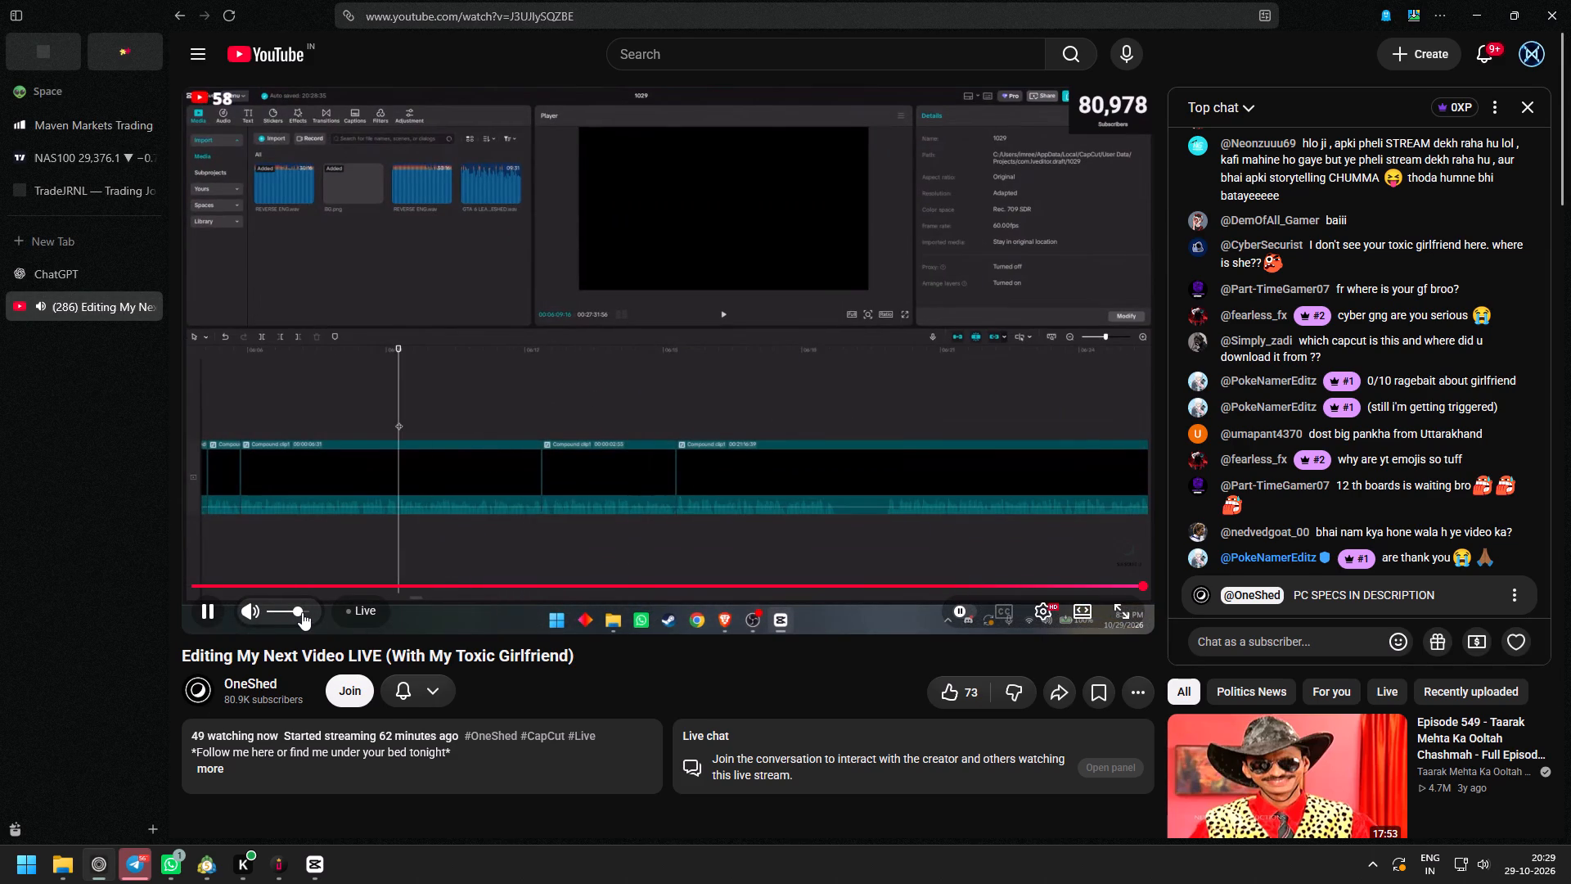
# Return to CapCut and scrub through the trading recording from its opening to about 23:55, examining the trades.
pyautogui.click(318, 883)
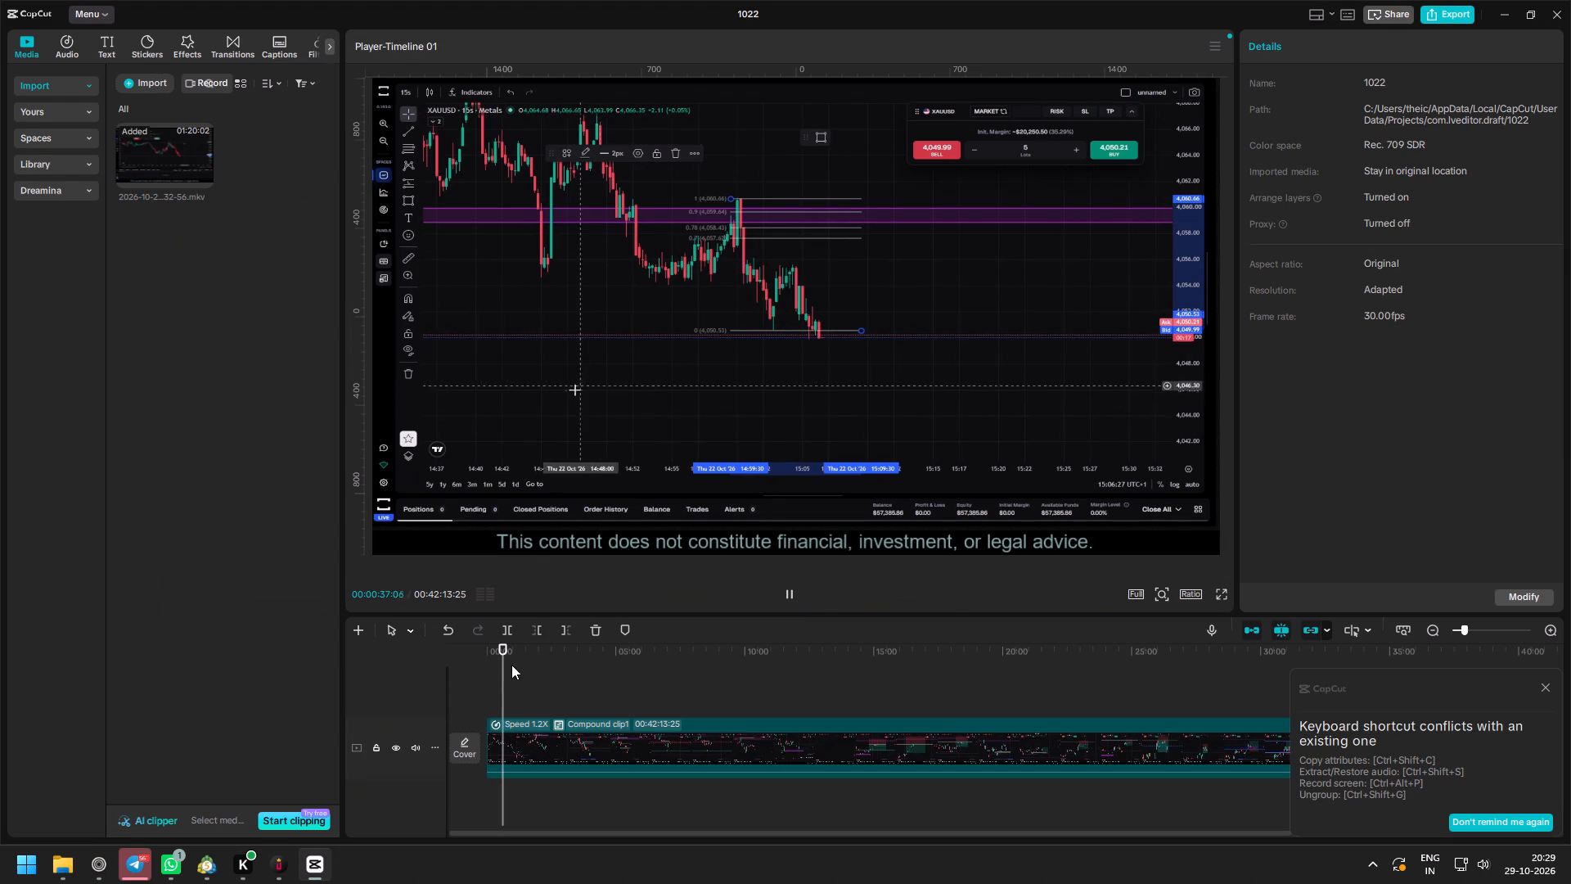
pyautogui.moveTo(502, 650); pyautogui.dragTo(530, 652)
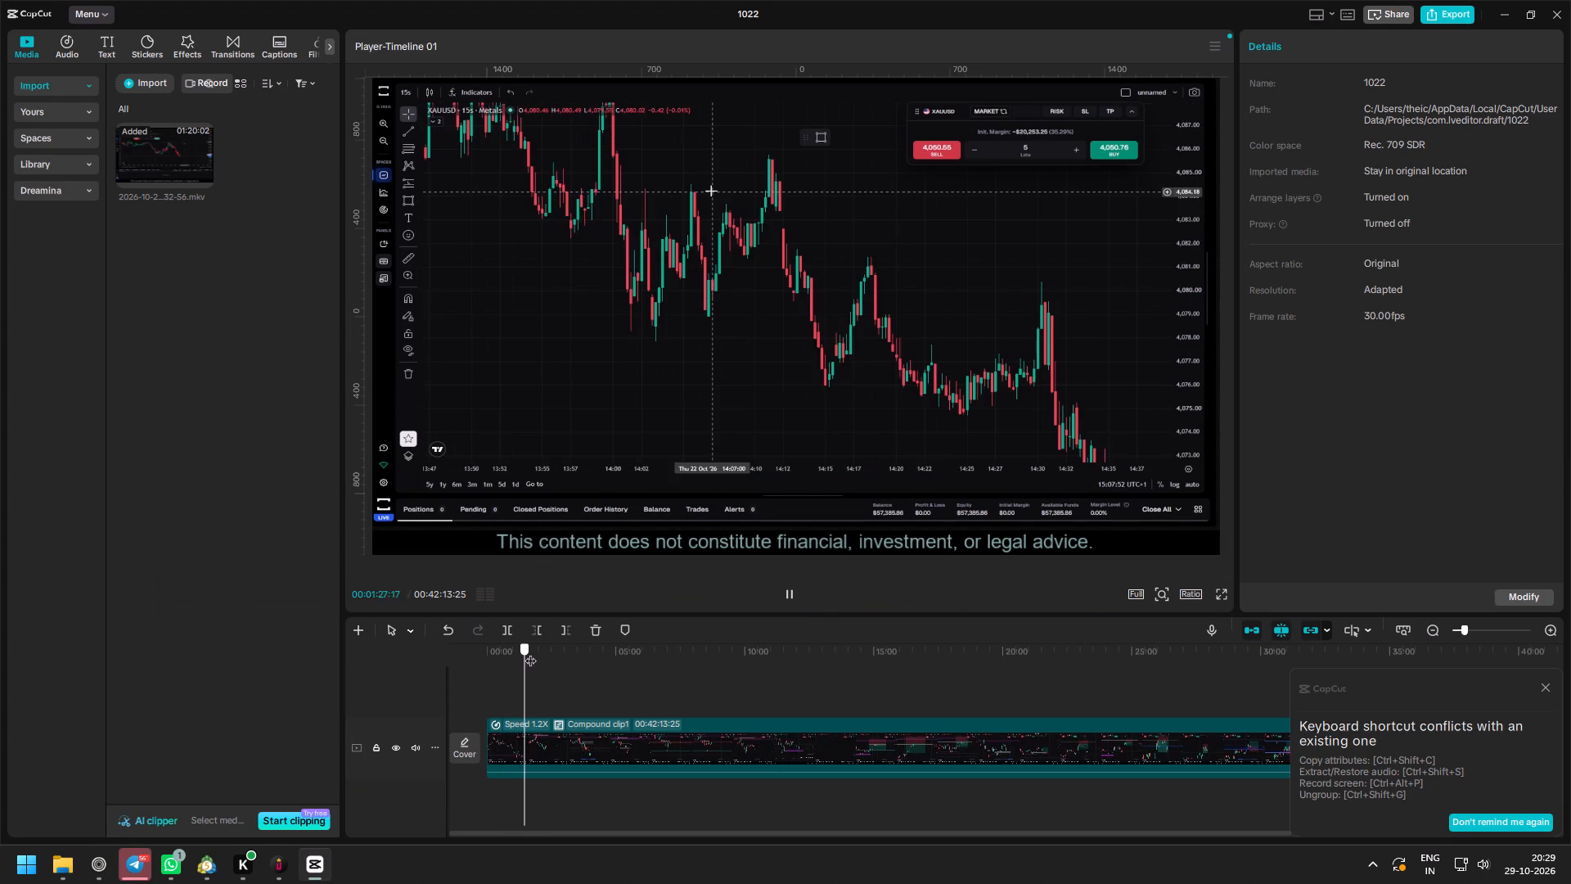
pyautogui.moveTo(530, 652); pyautogui.dragTo(558, 654)
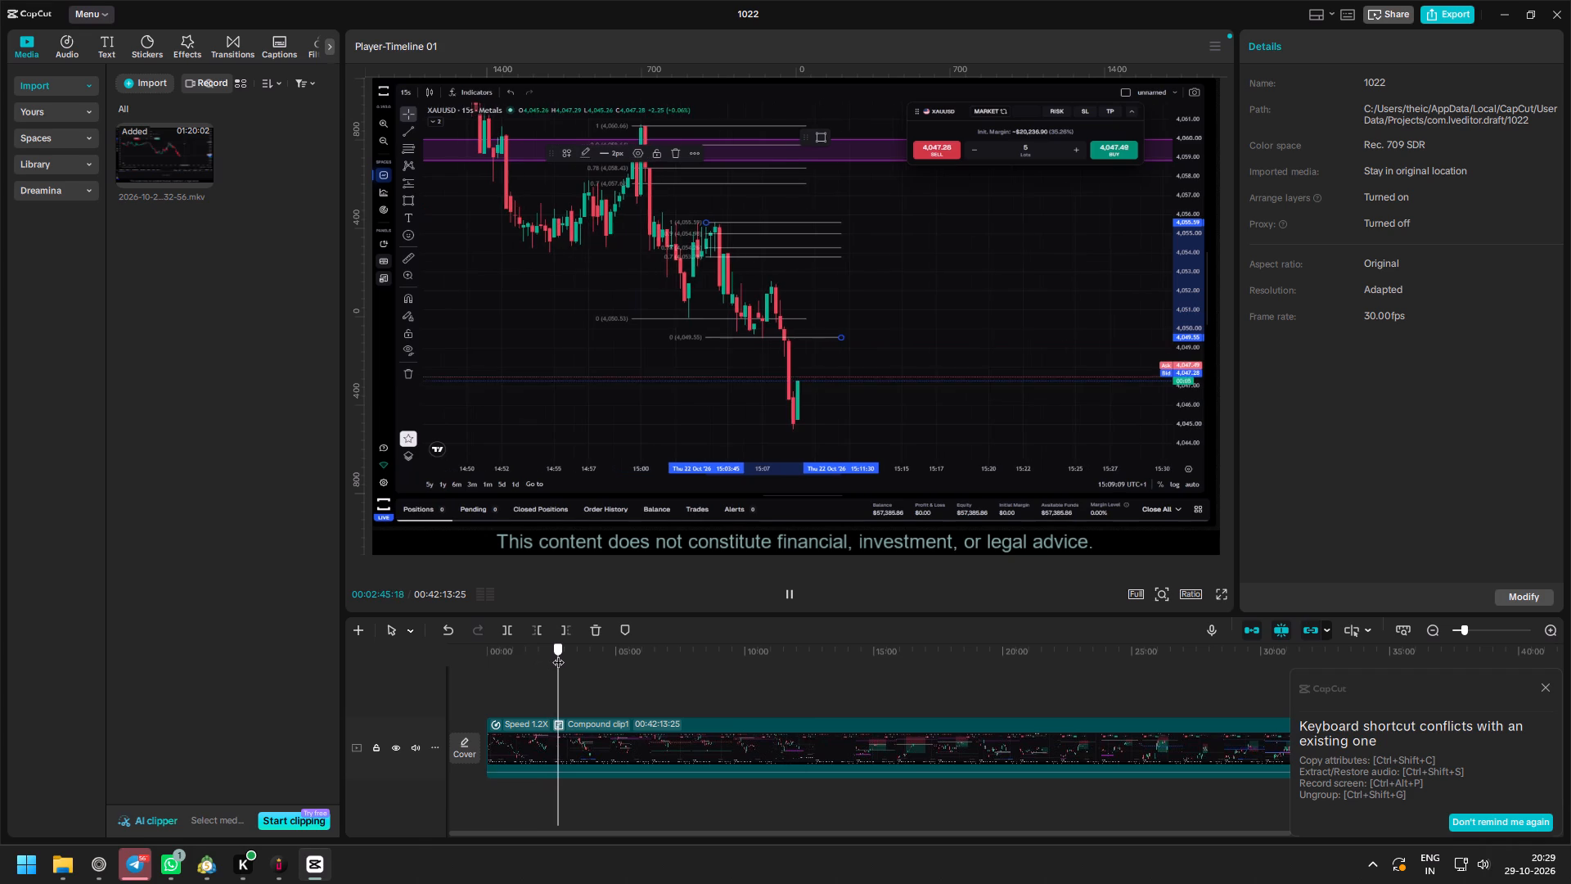
pyautogui.moveTo(558, 654); pyautogui.dragTo(644, 652)
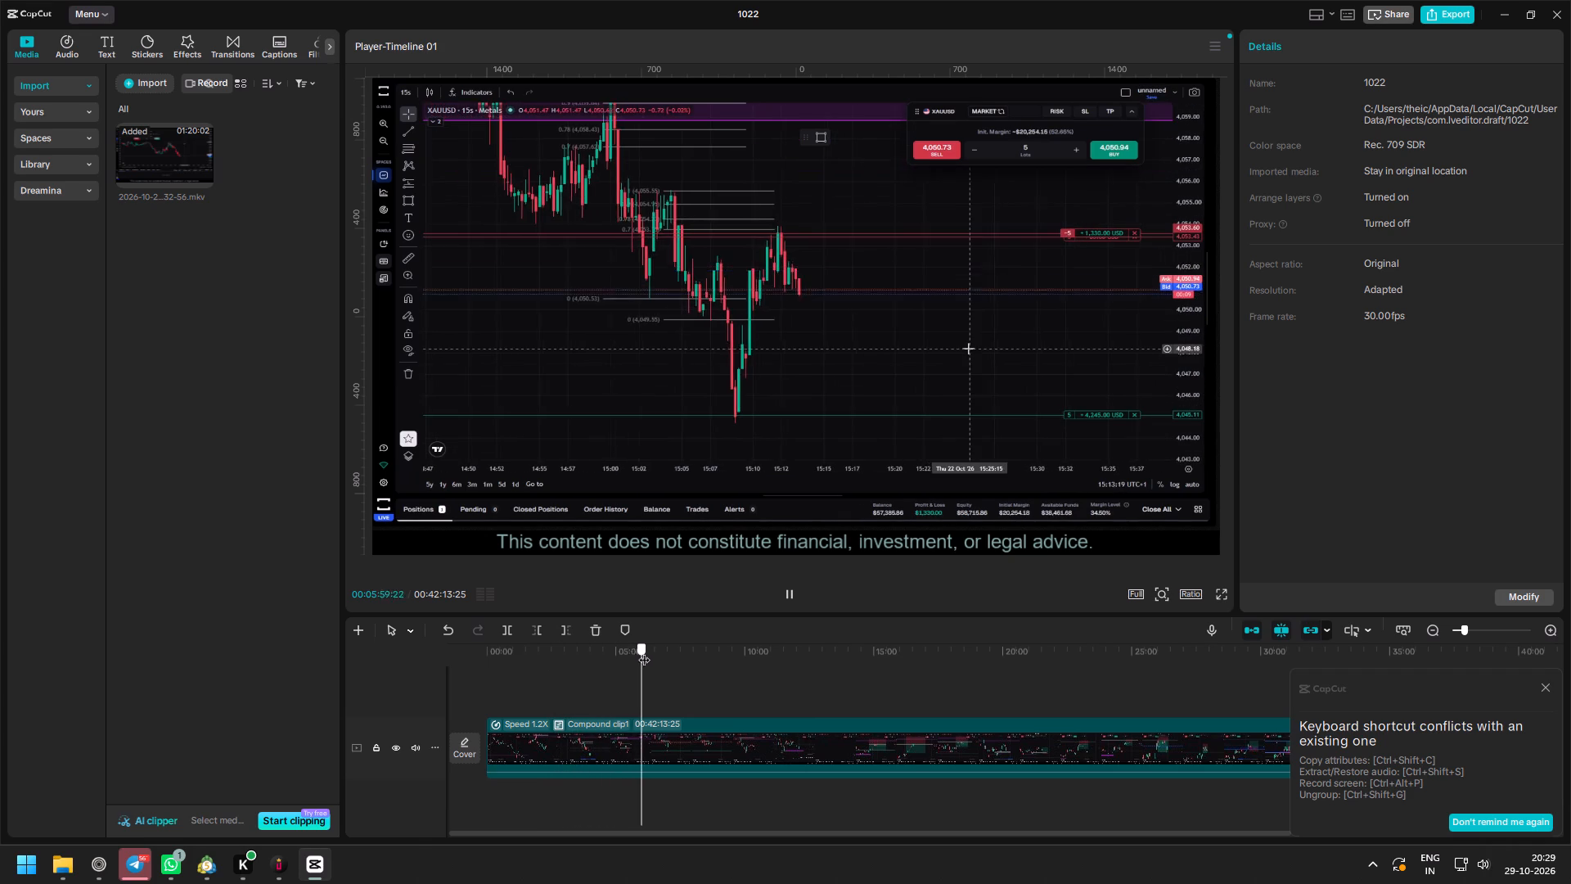
pyautogui.moveTo(644, 652); pyautogui.dragTo(664, 651)
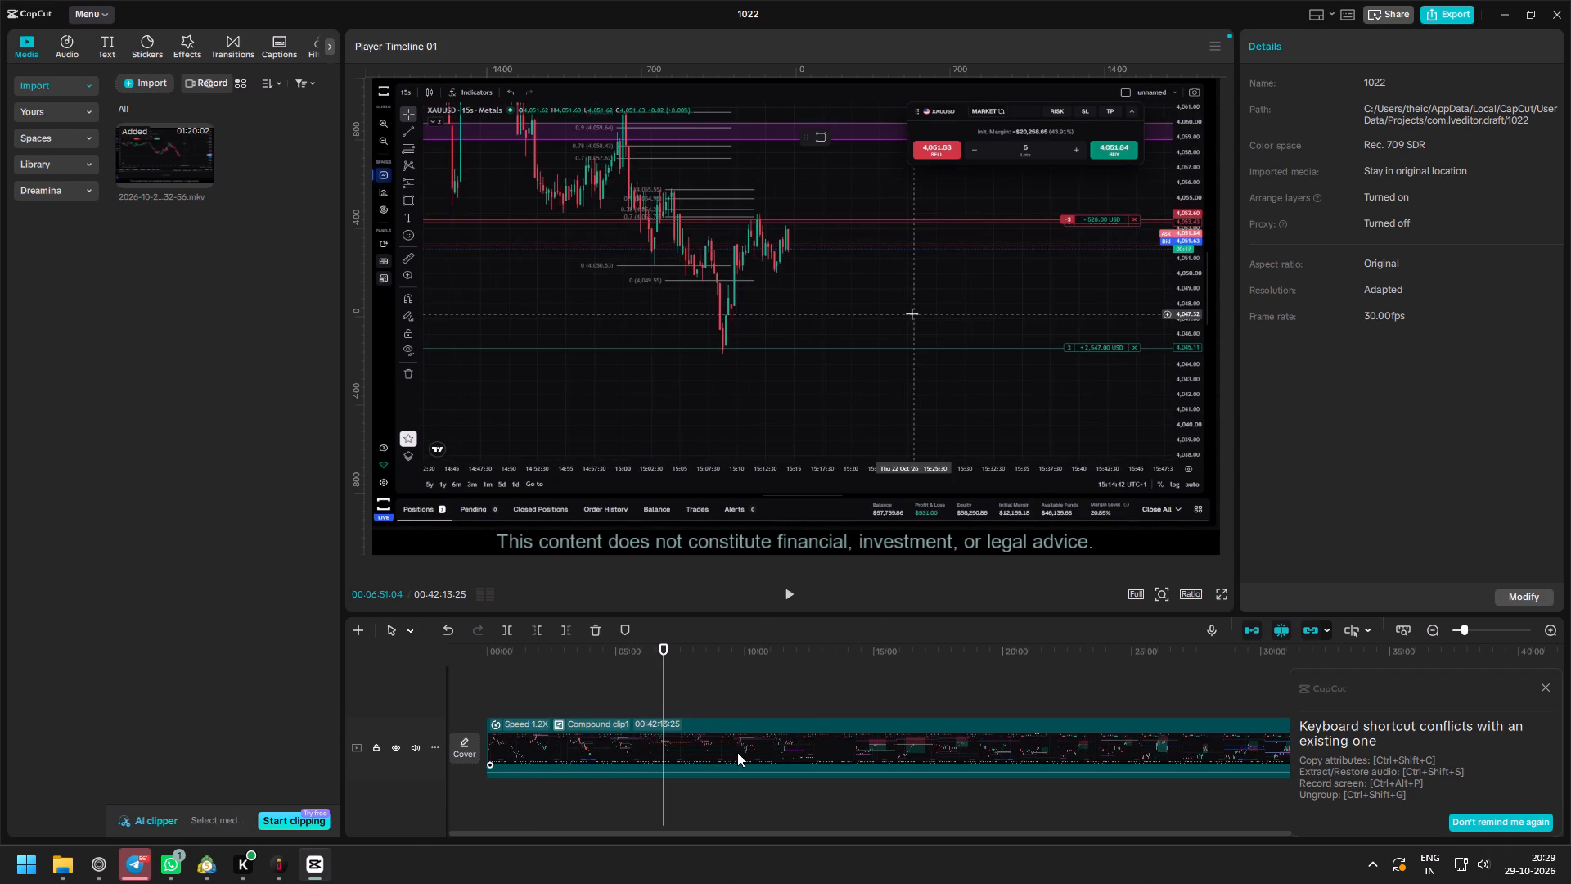
pyautogui.click(737, 752)
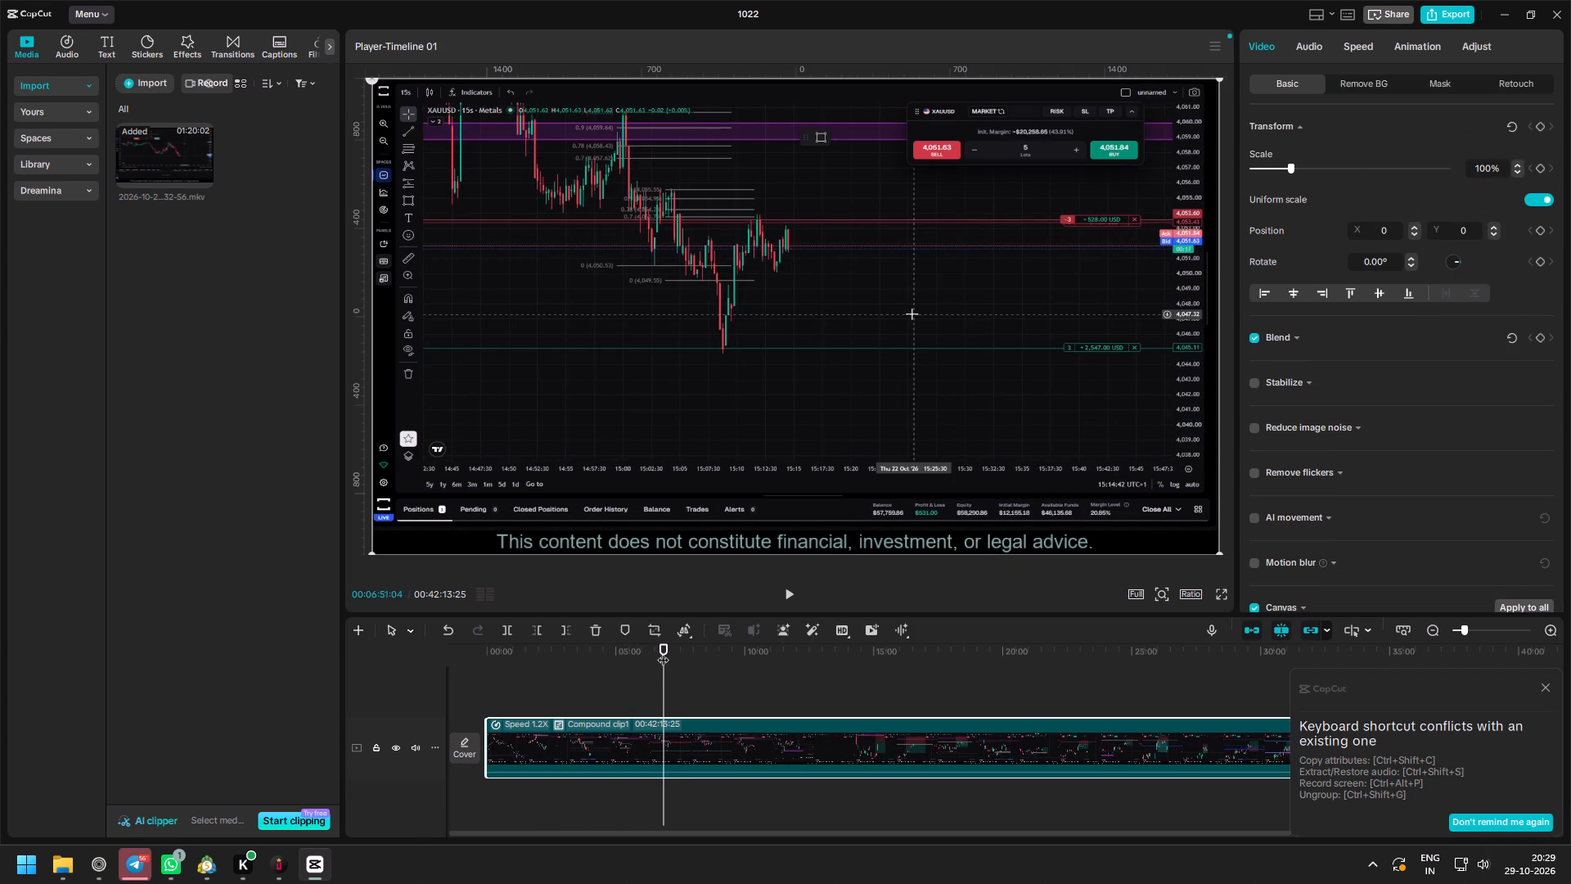
pyautogui.moveTo(663, 652); pyautogui.dragTo(724, 655)
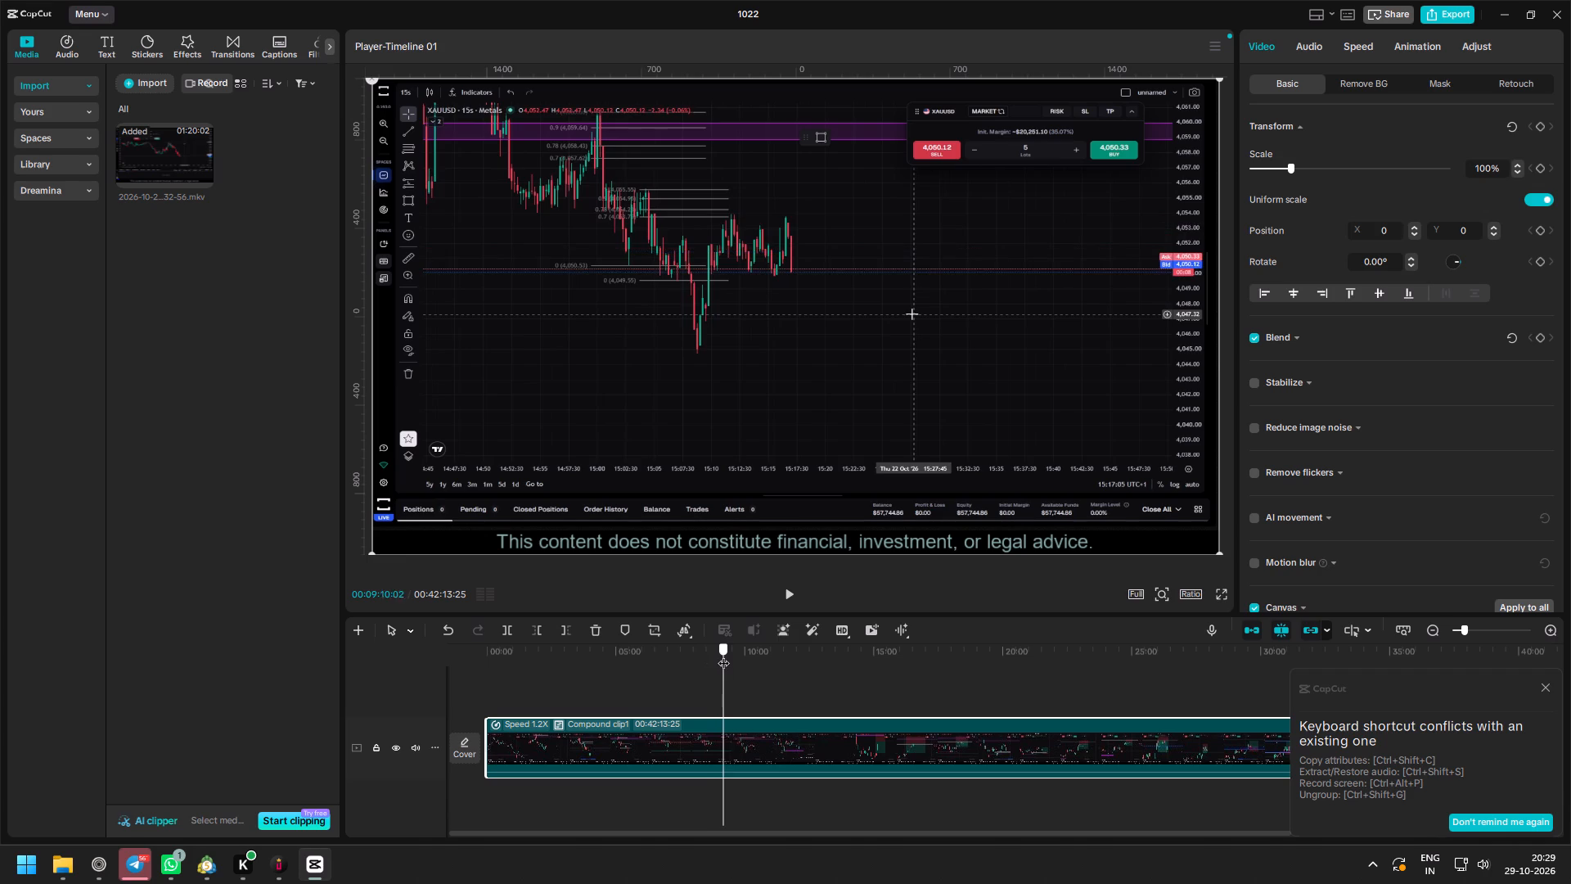
pyautogui.moveTo(724, 655); pyautogui.dragTo(764, 664)
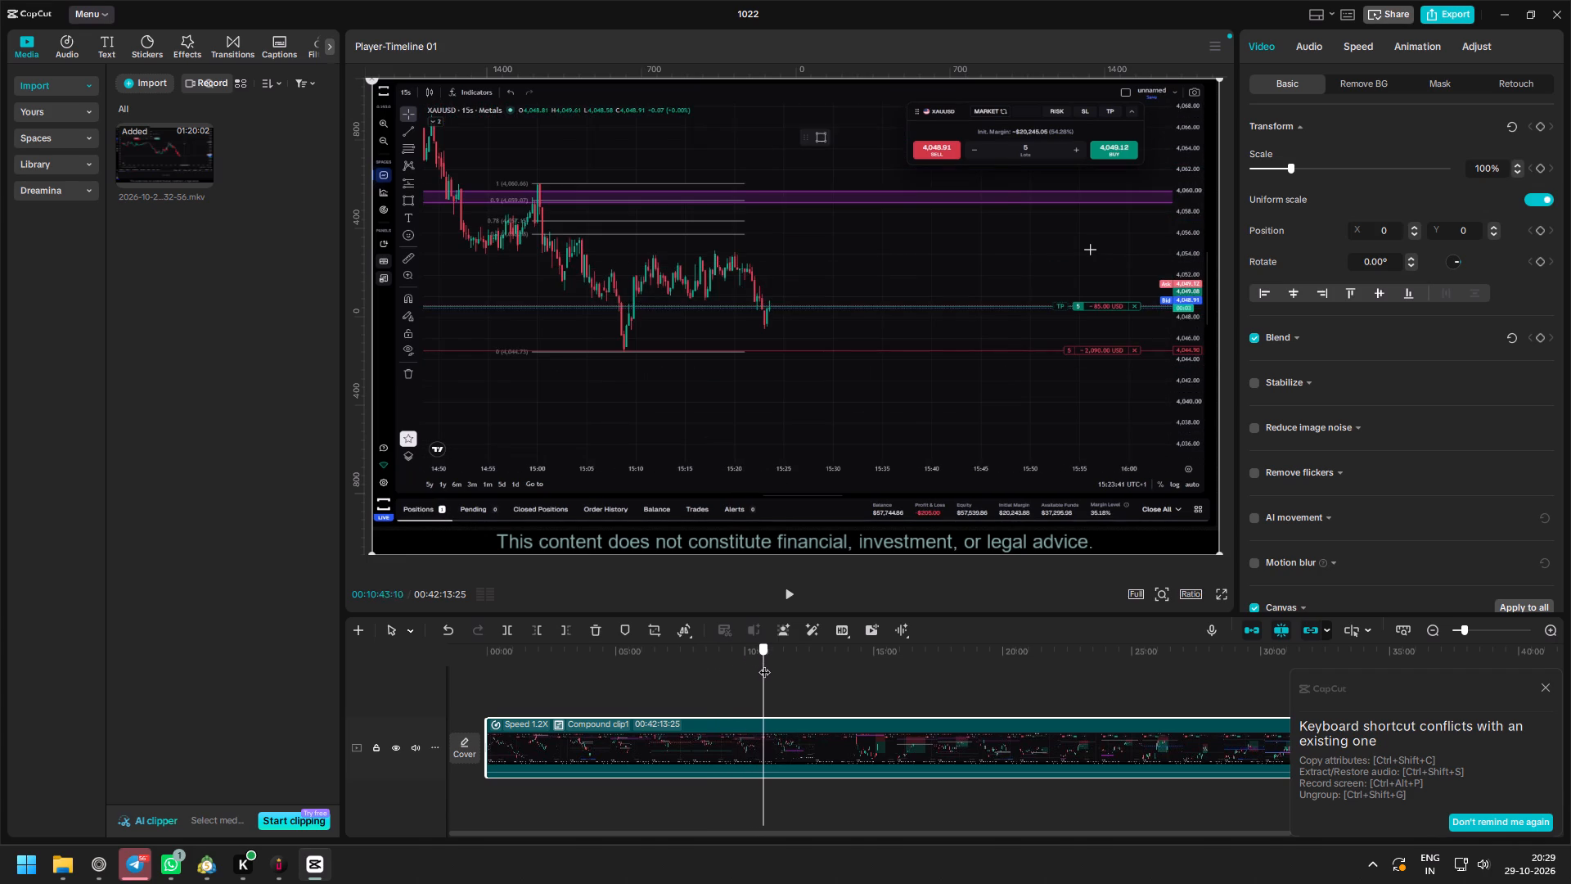
pyautogui.moveTo(764, 664); pyautogui.dragTo(760, 665)
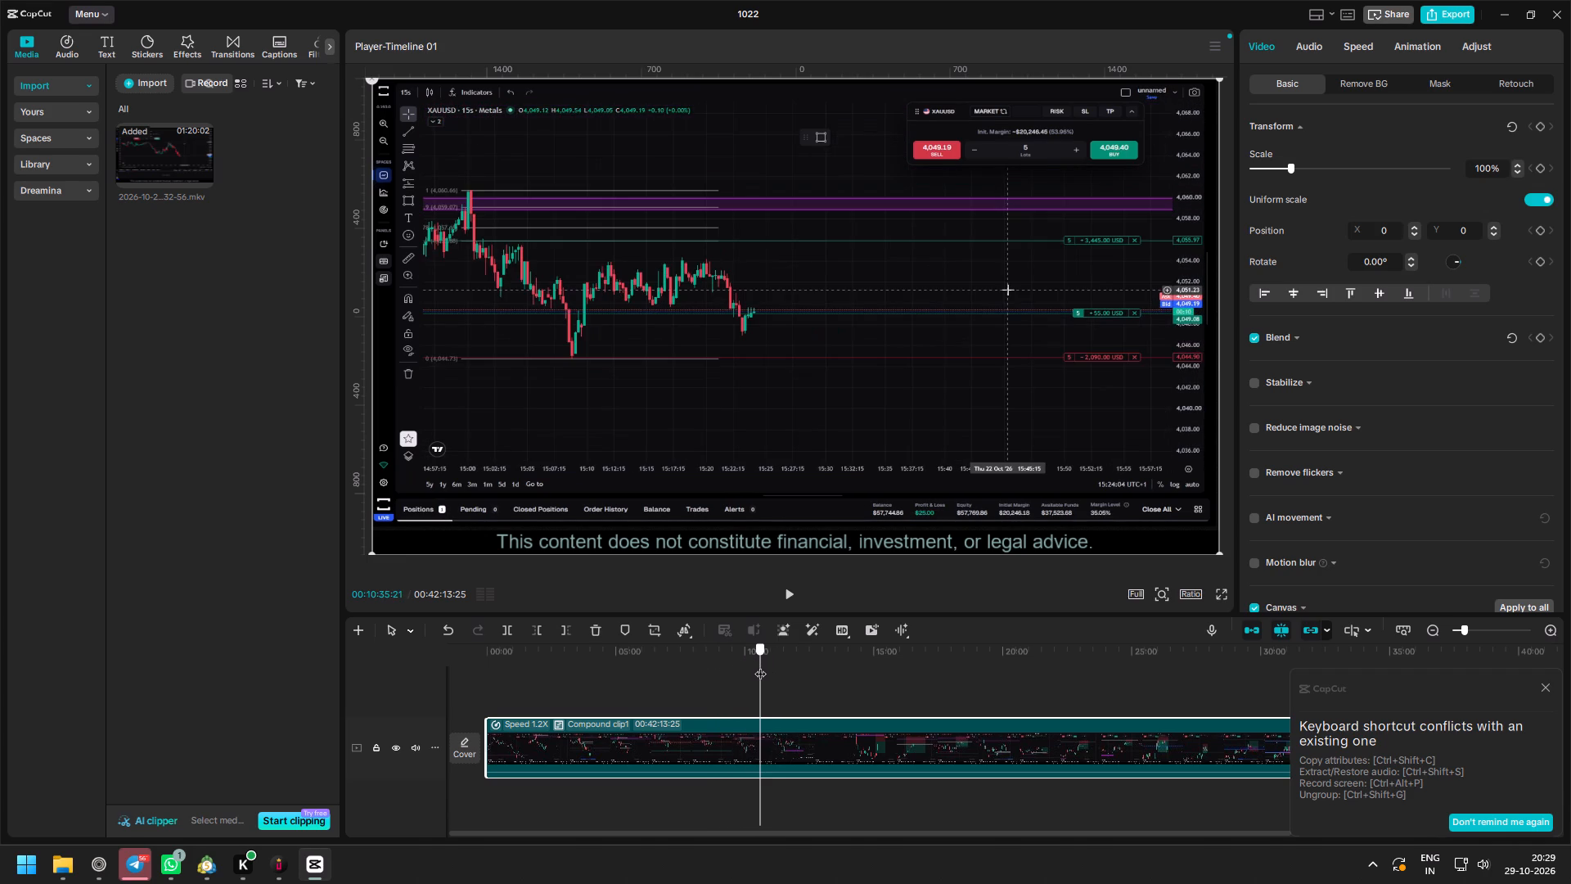
pyautogui.moveTo(760, 665); pyautogui.dragTo(830, 665)
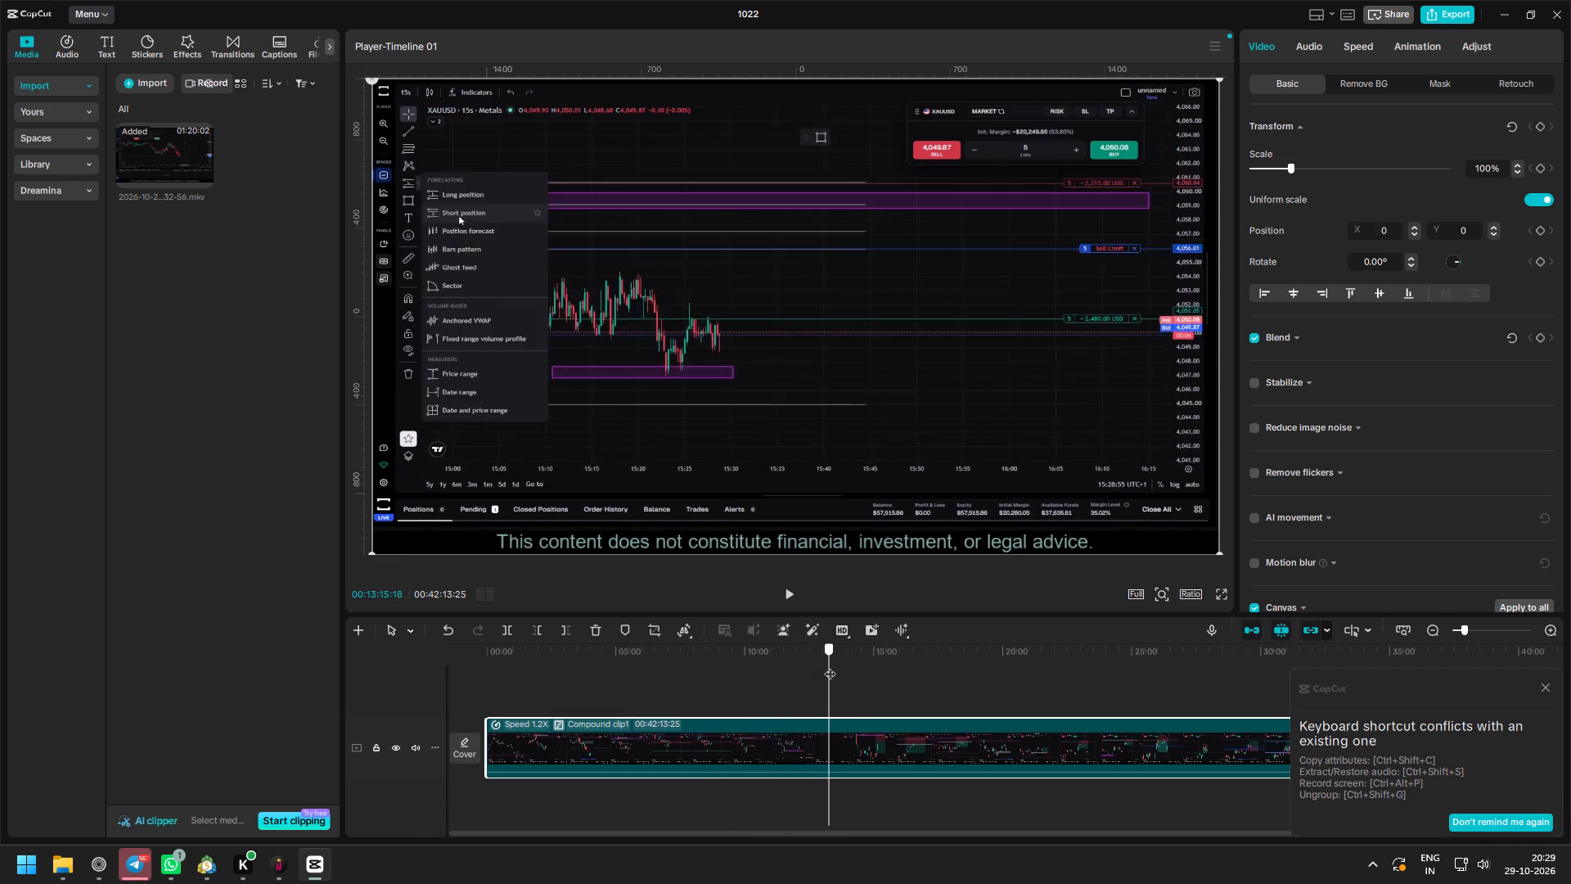
pyautogui.moveTo(830, 665); pyautogui.dragTo(876, 665)
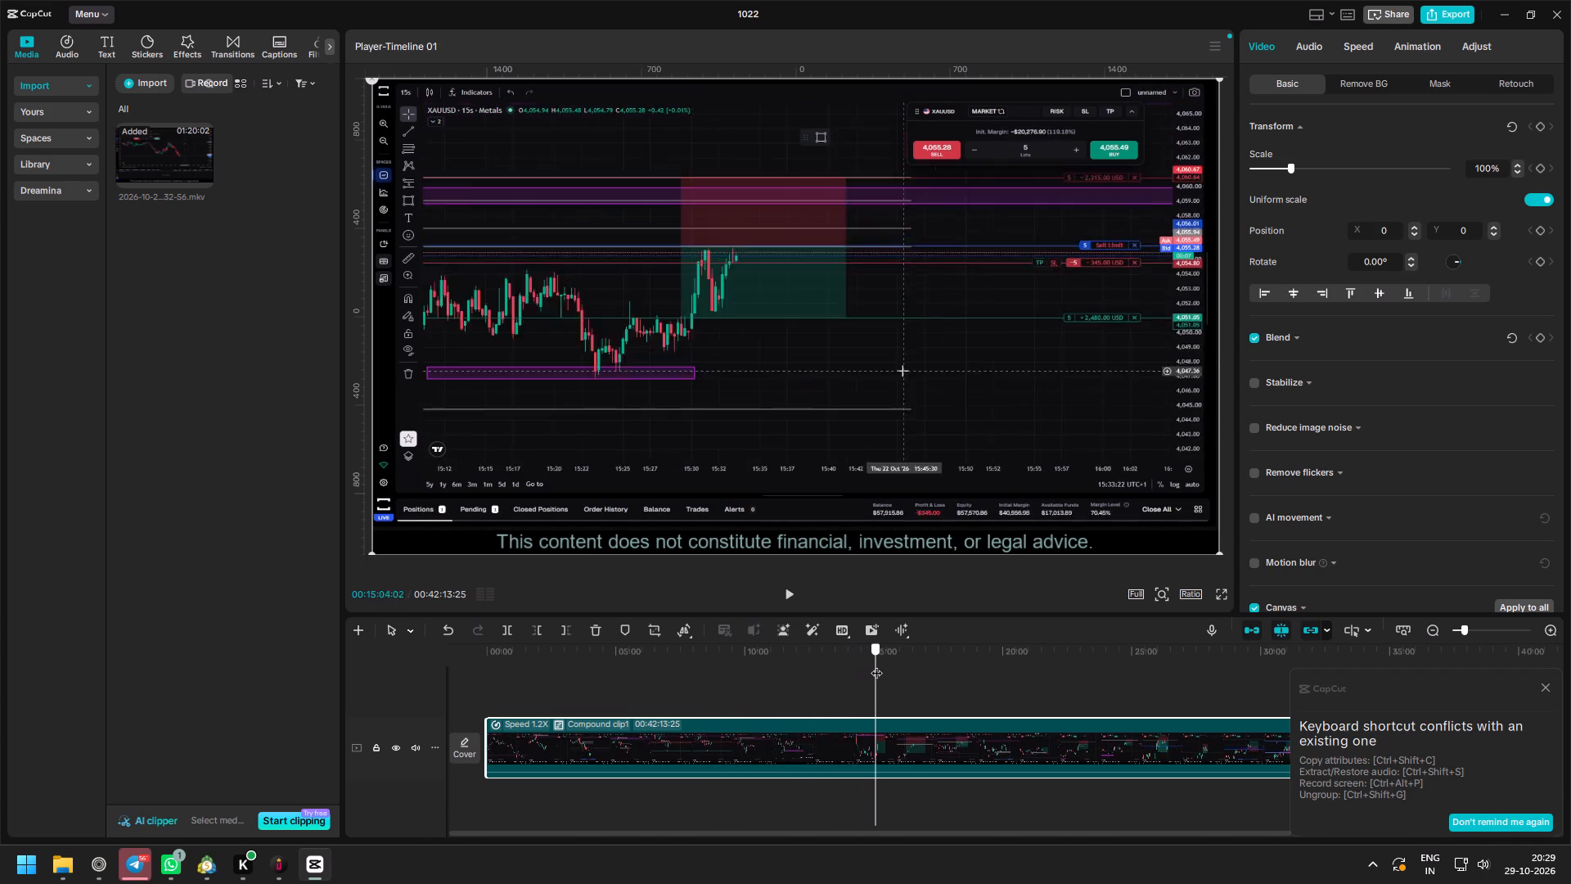
pyautogui.moveTo(876, 665); pyautogui.dragTo(948, 664)
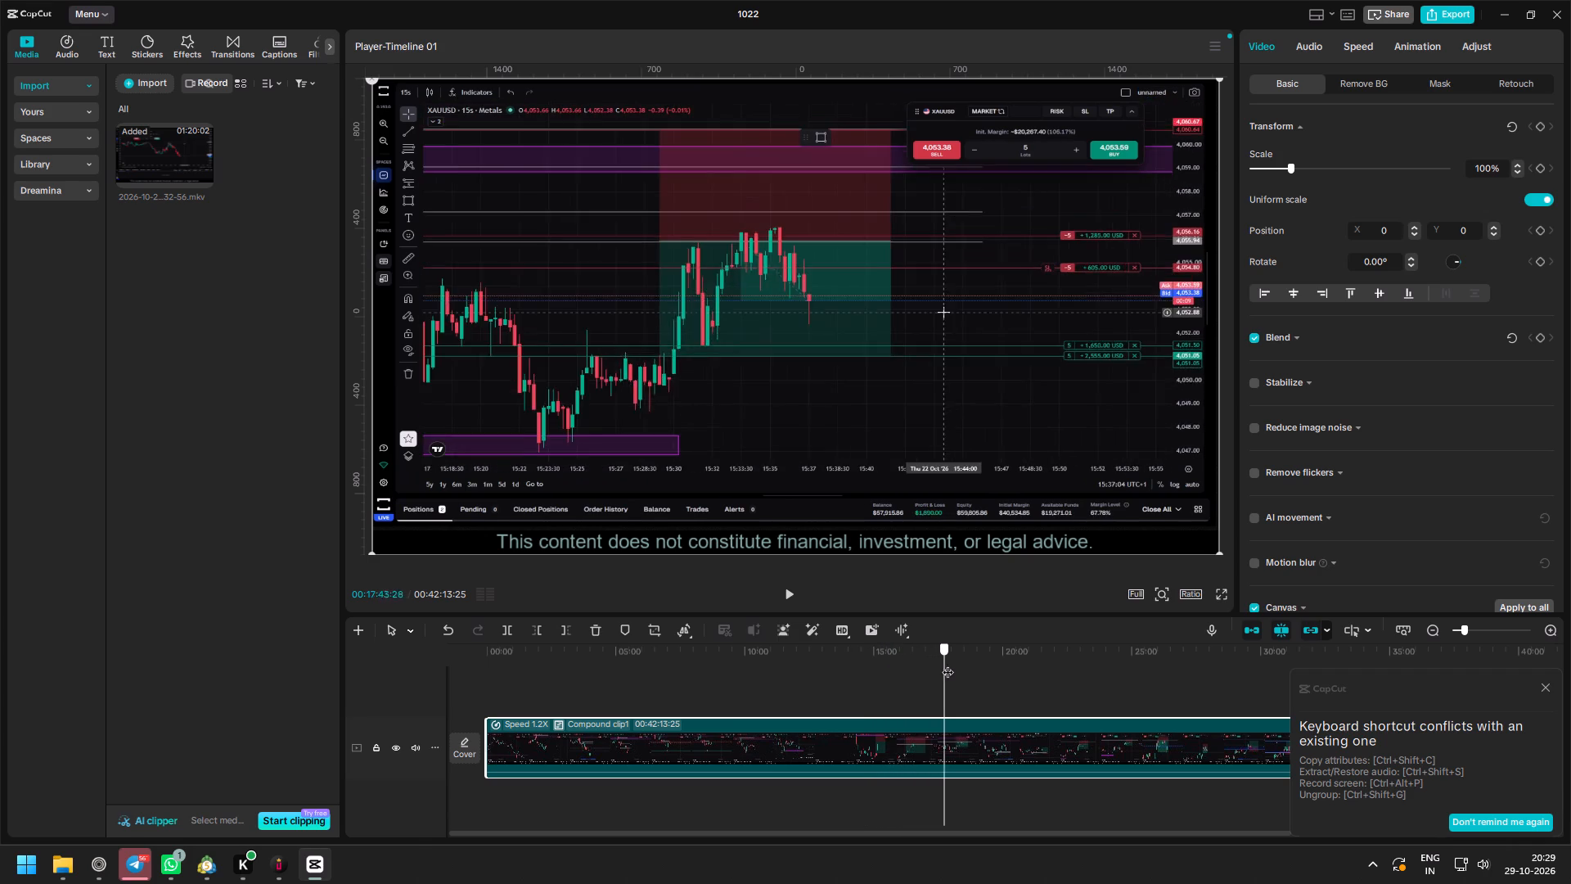
pyautogui.moveTo(948, 664); pyautogui.dragTo(1041, 673)
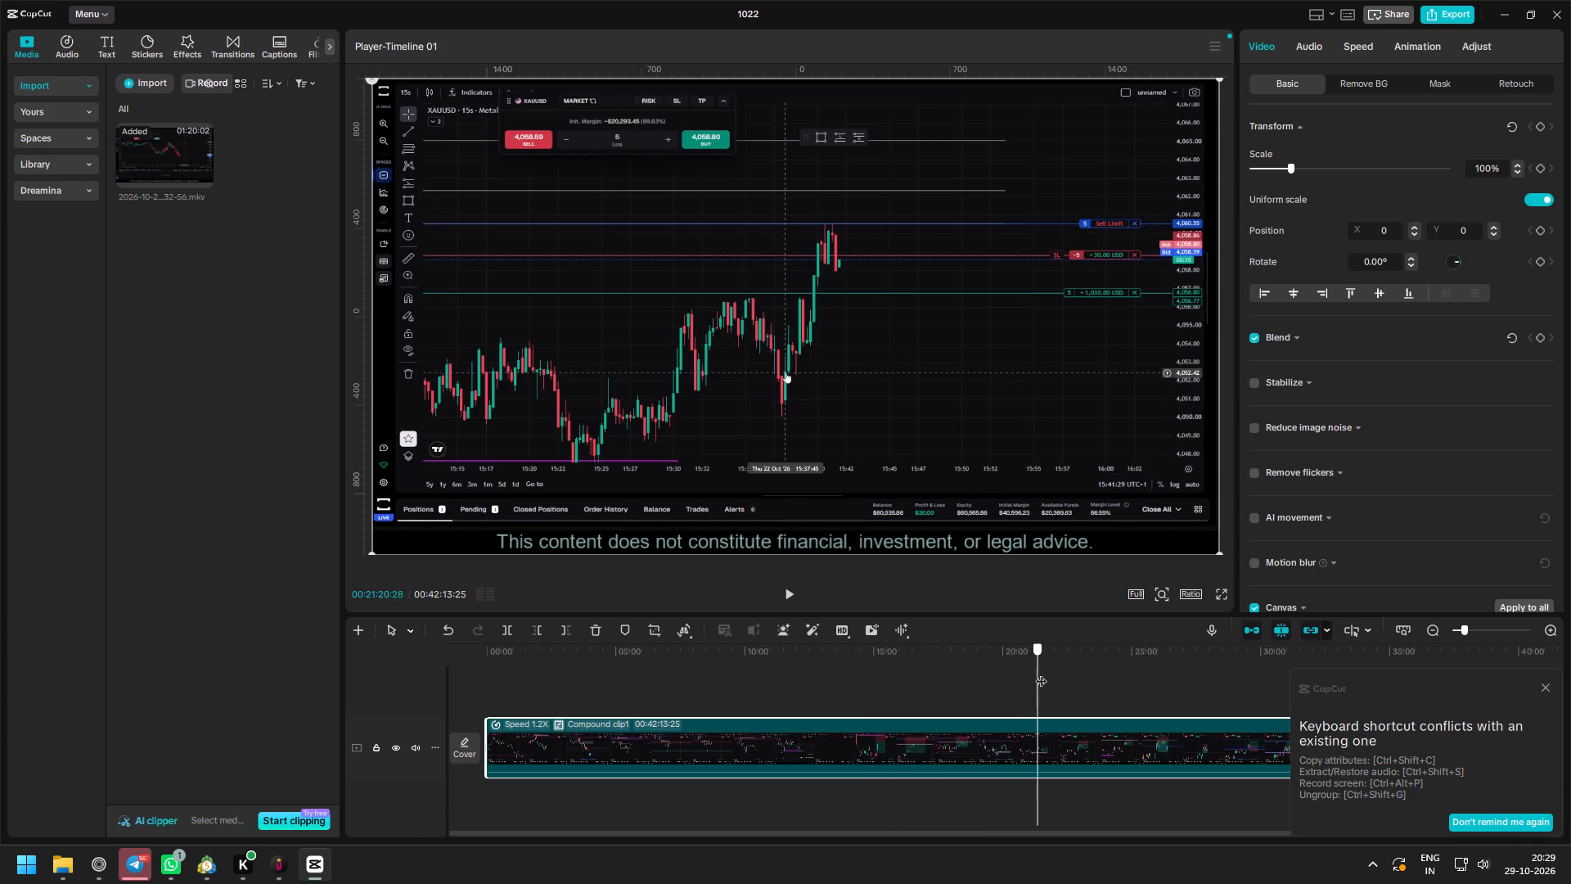
pyautogui.moveTo(1041, 673); pyautogui.dragTo(1099, 676)
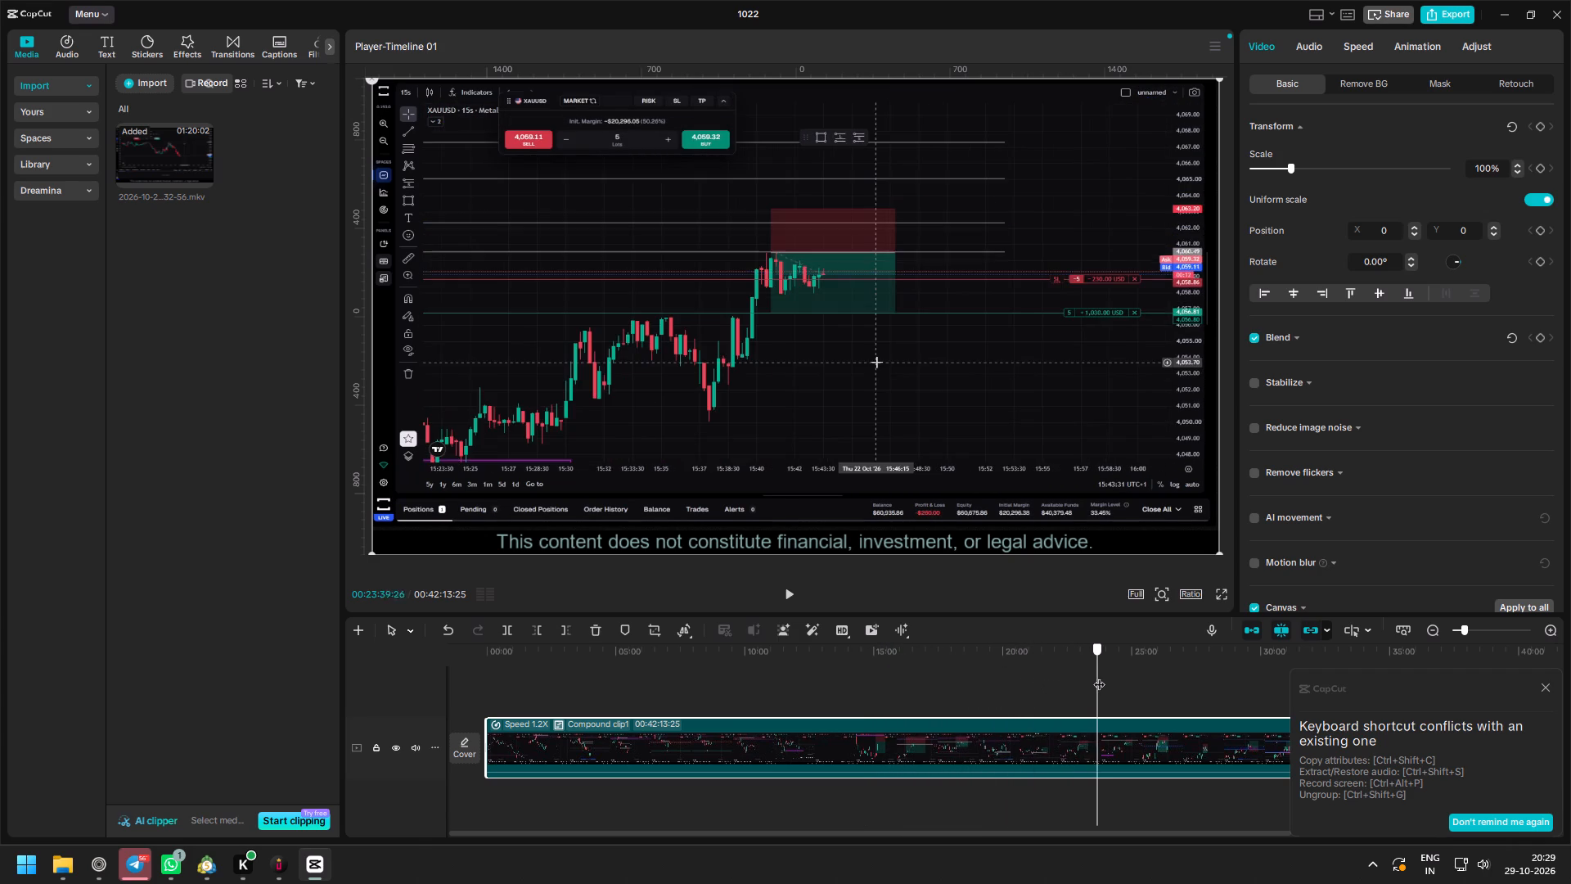
pyautogui.moveTo(1099, 676); pyautogui.dragTo(1104, 676)
# Set the playback speed of the compound clip to 1.28x.
pyautogui.moveTo(679, 831); pyautogui.dragTo(895, 839)
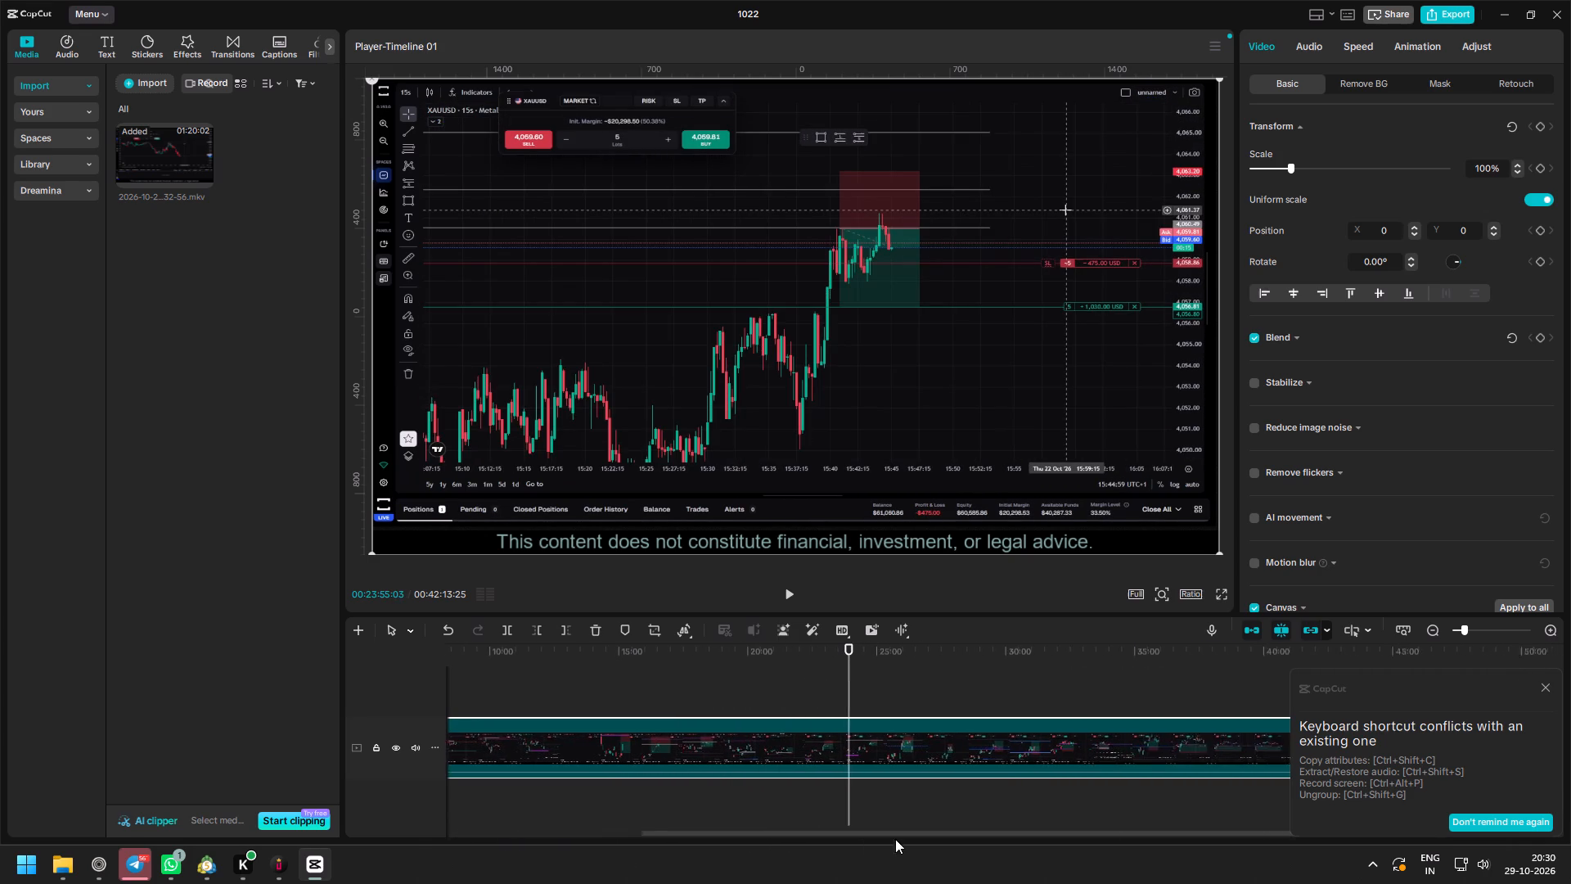
pyautogui.moveTo(895, 839); pyautogui.dragTo(906, 840)
pyautogui.click(957, 753)
pyautogui.click(1354, 44)
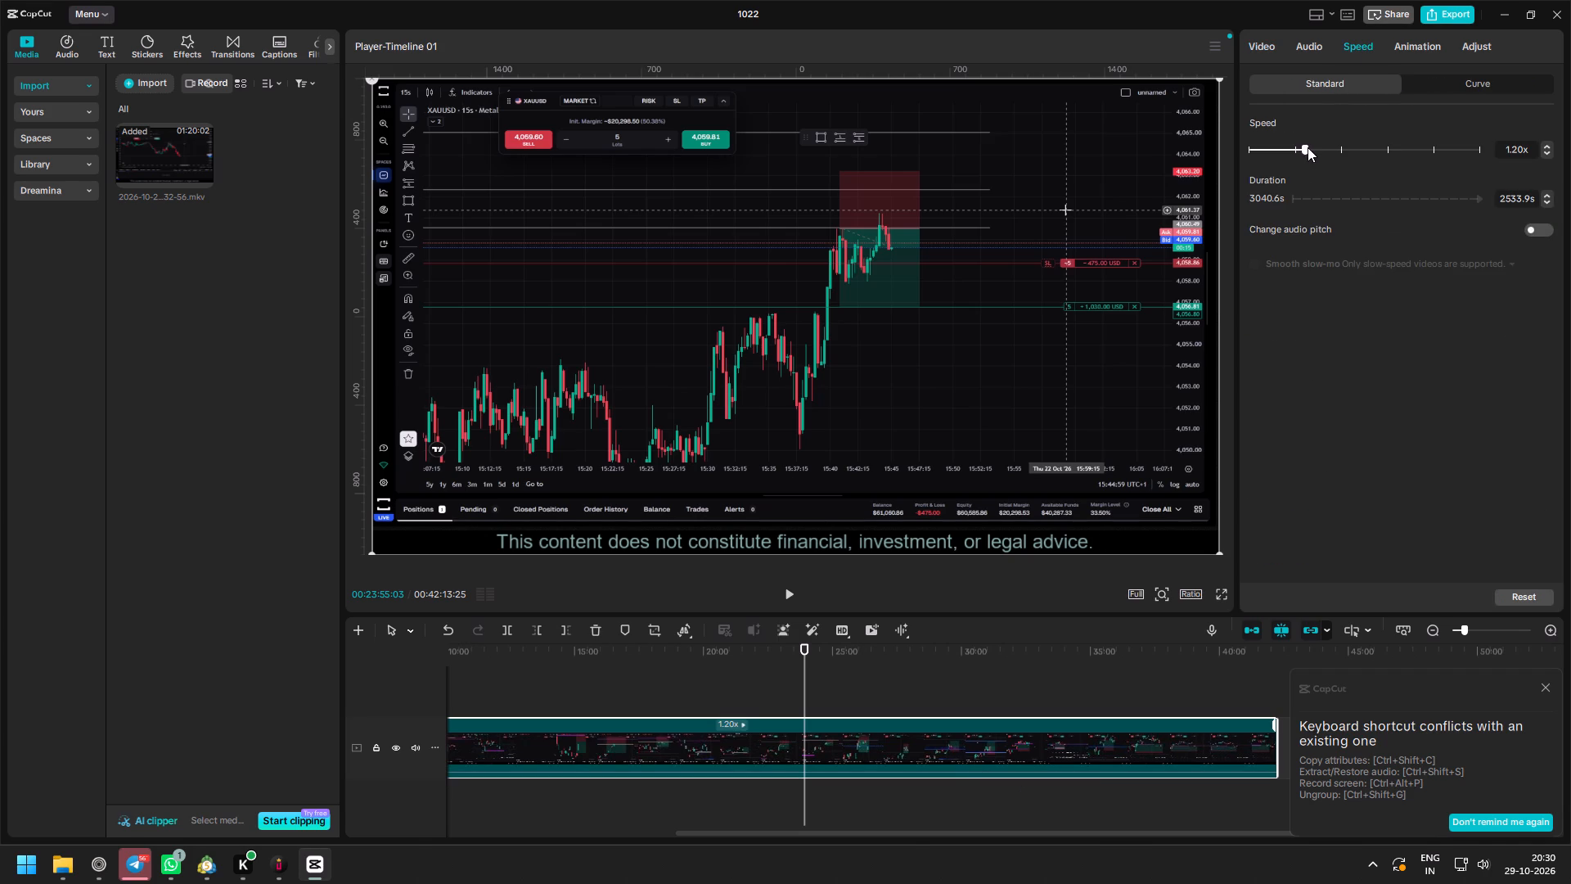
pyautogui.moveTo(1308, 147); pyautogui.dragTo(1316, 149)
pyautogui.moveTo(1316, 149); pyautogui.dragTo(1317, 150)
pyautogui.moveTo(1318, 150); pyautogui.dragTo(1312, 149)
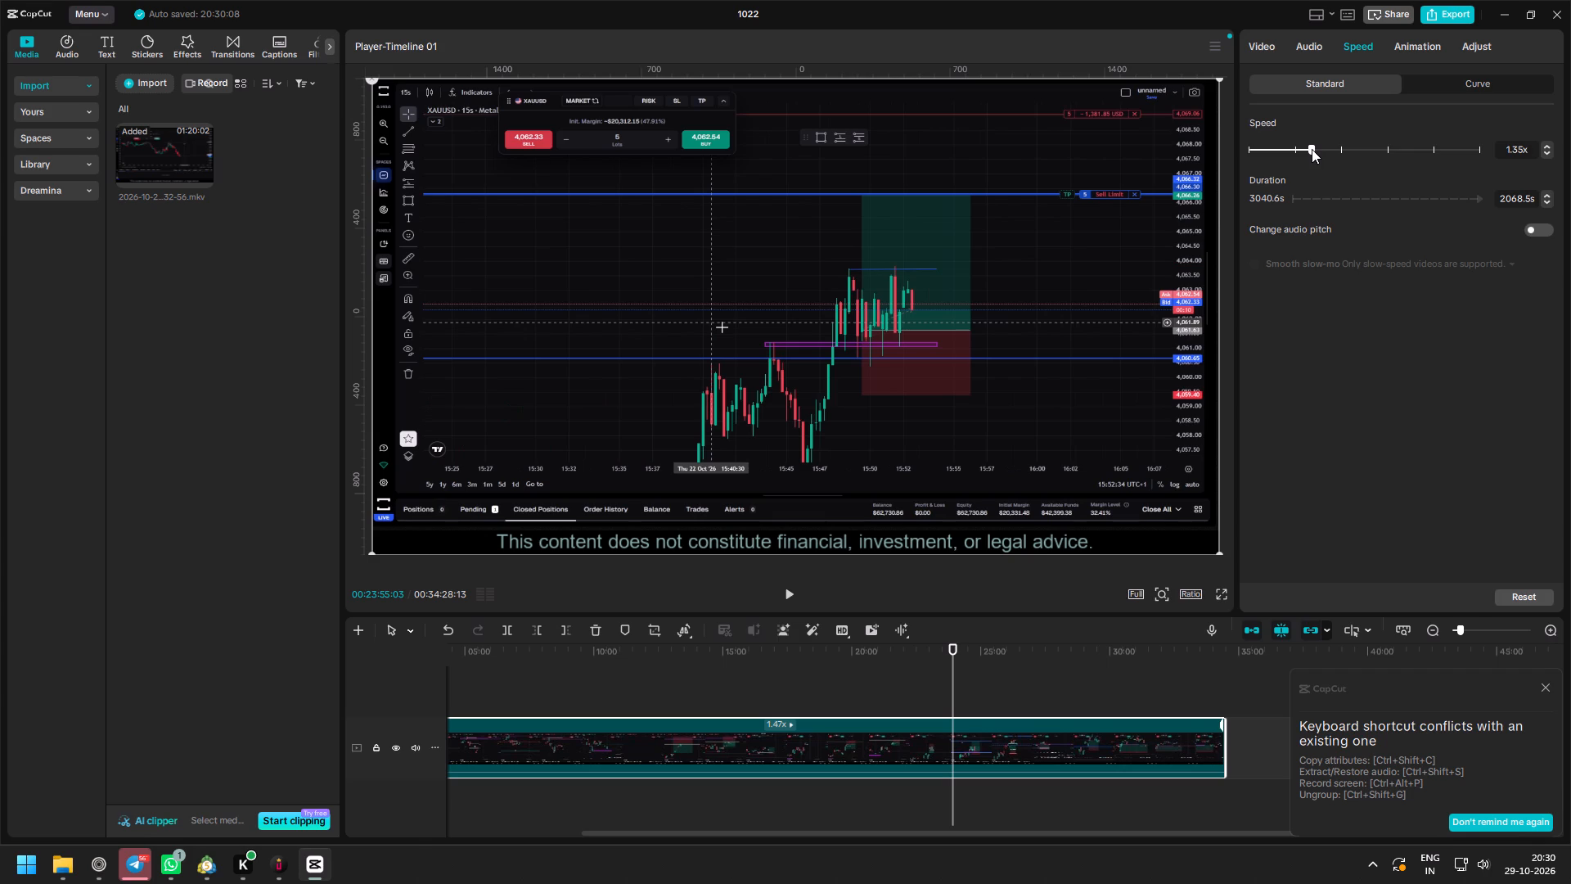
pyautogui.moveTo(1312, 149); pyautogui.dragTo(1308, 149)
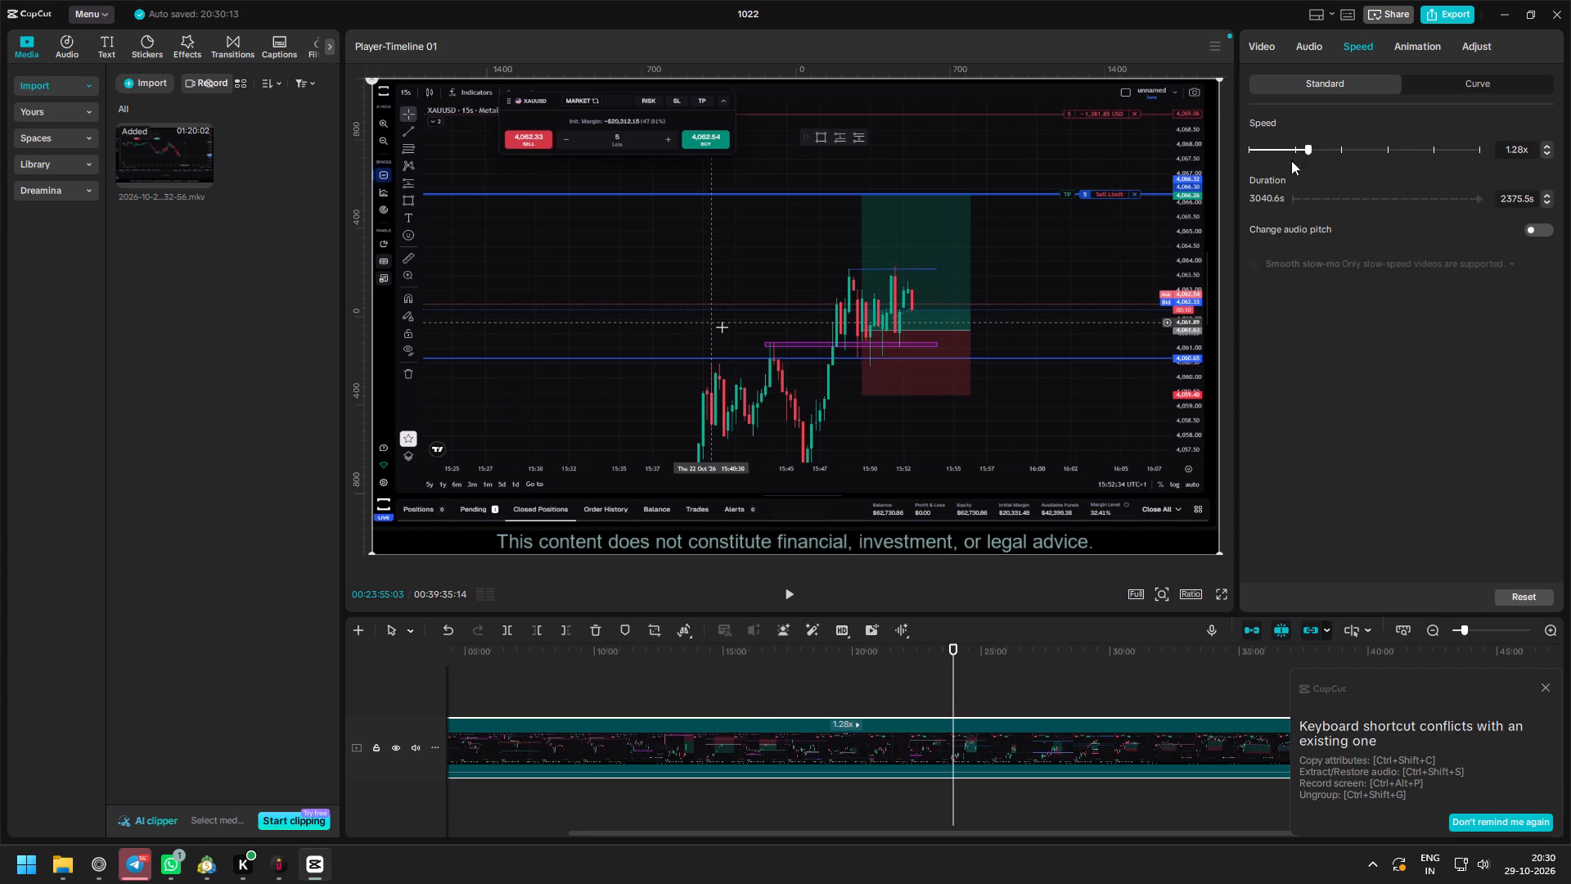
# Review the sped-up compound clip from about 24:20 to its end, dismissing the shortcut conflict notice along the way.
pyautogui.moveTo(948, 656); pyautogui.dragTo(963, 658)
pyautogui.press('space')
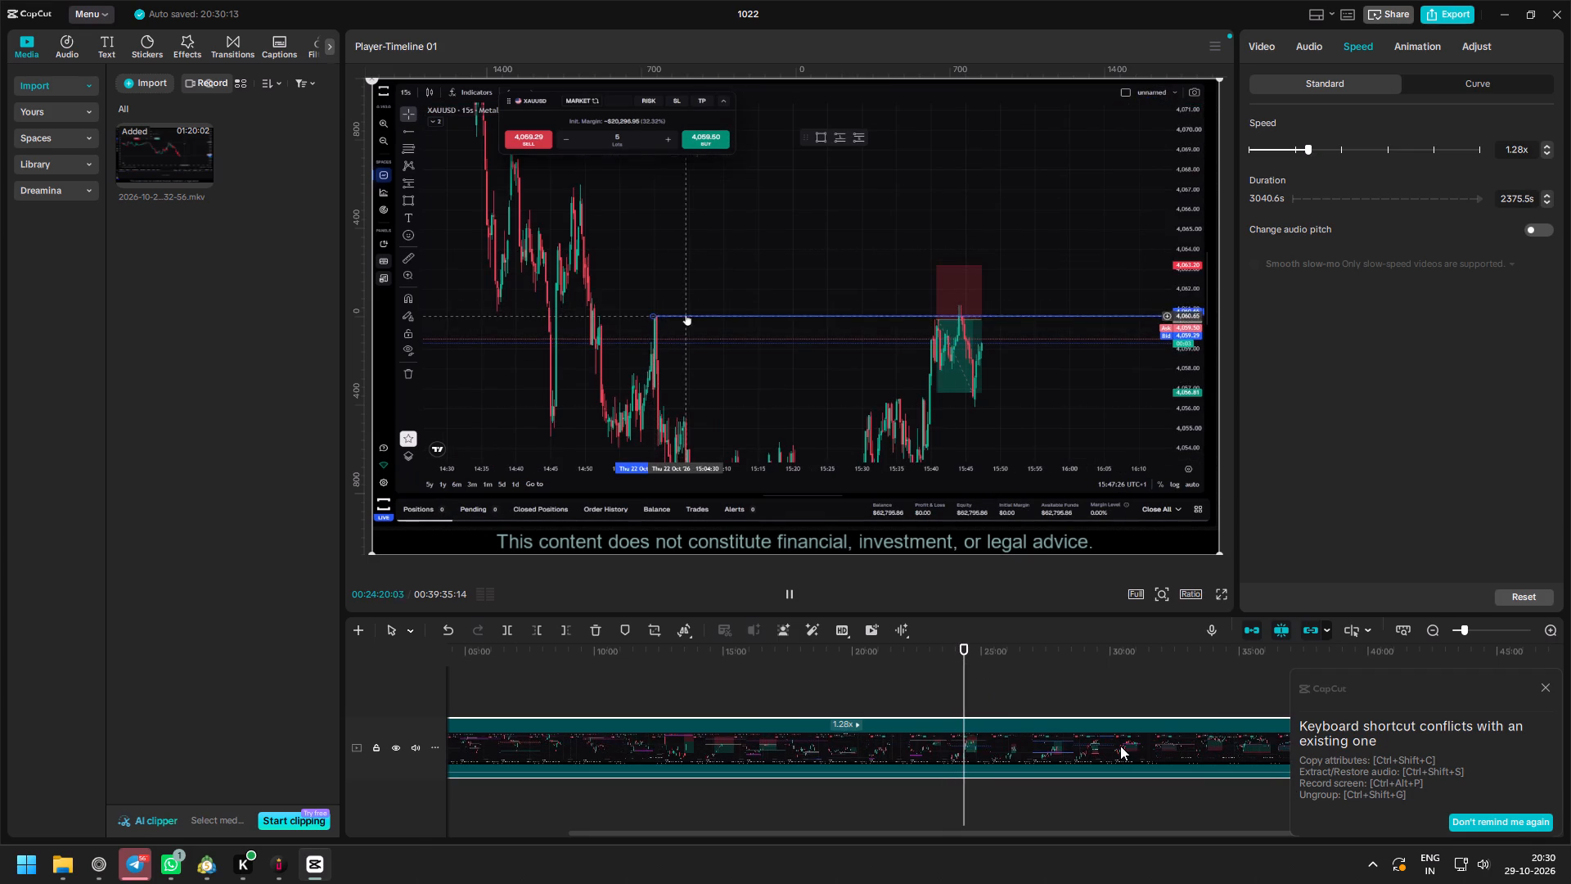
pyautogui.click(1546, 688)
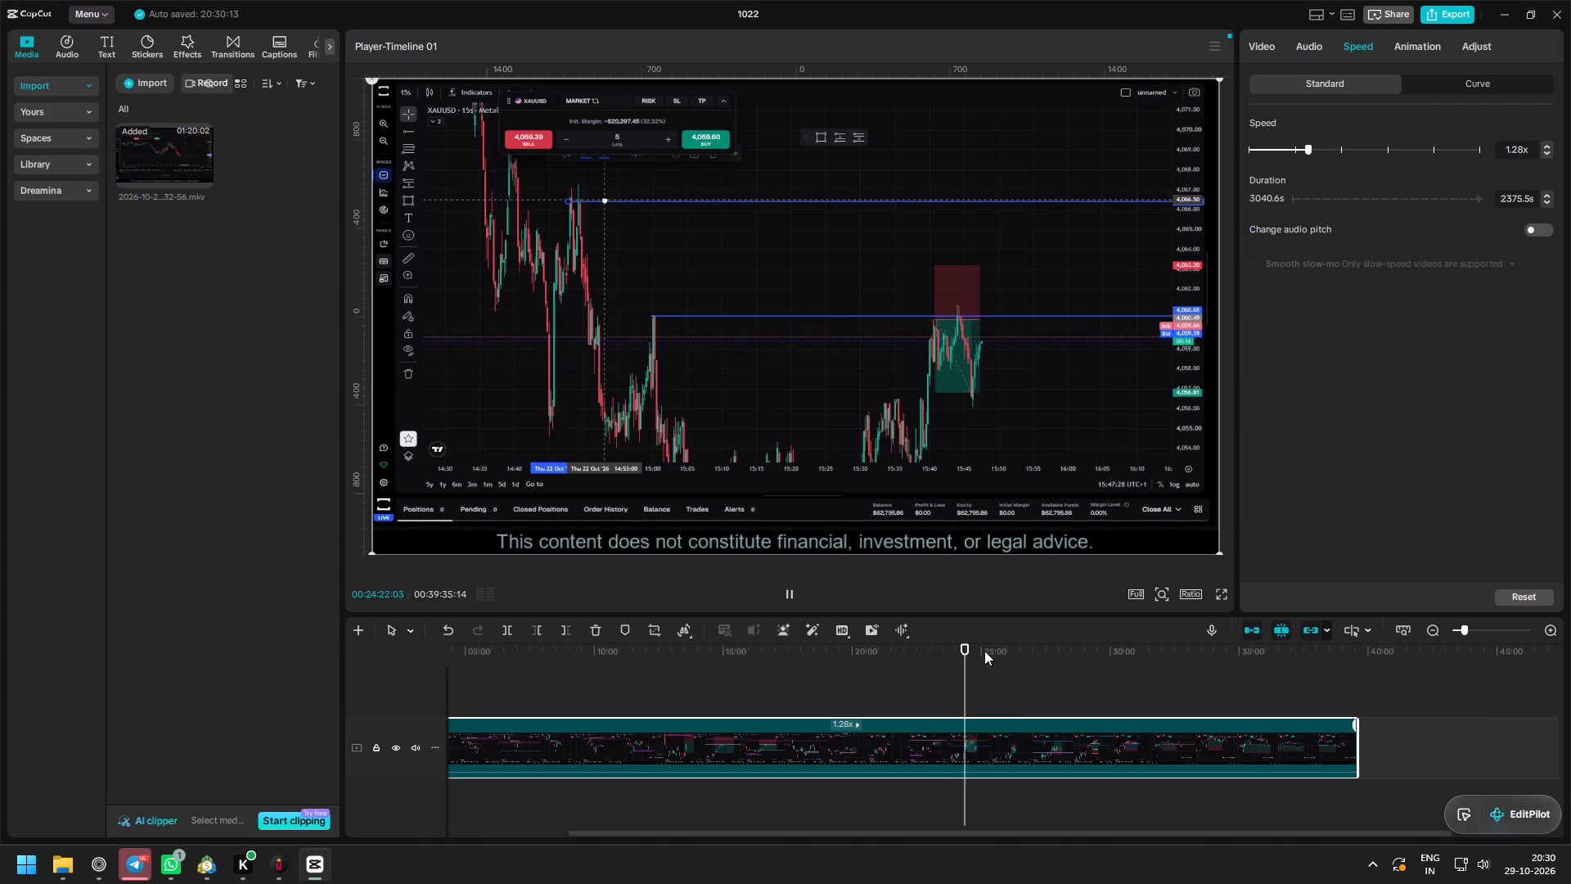
pyautogui.moveTo(971, 647); pyautogui.dragTo(1059, 652)
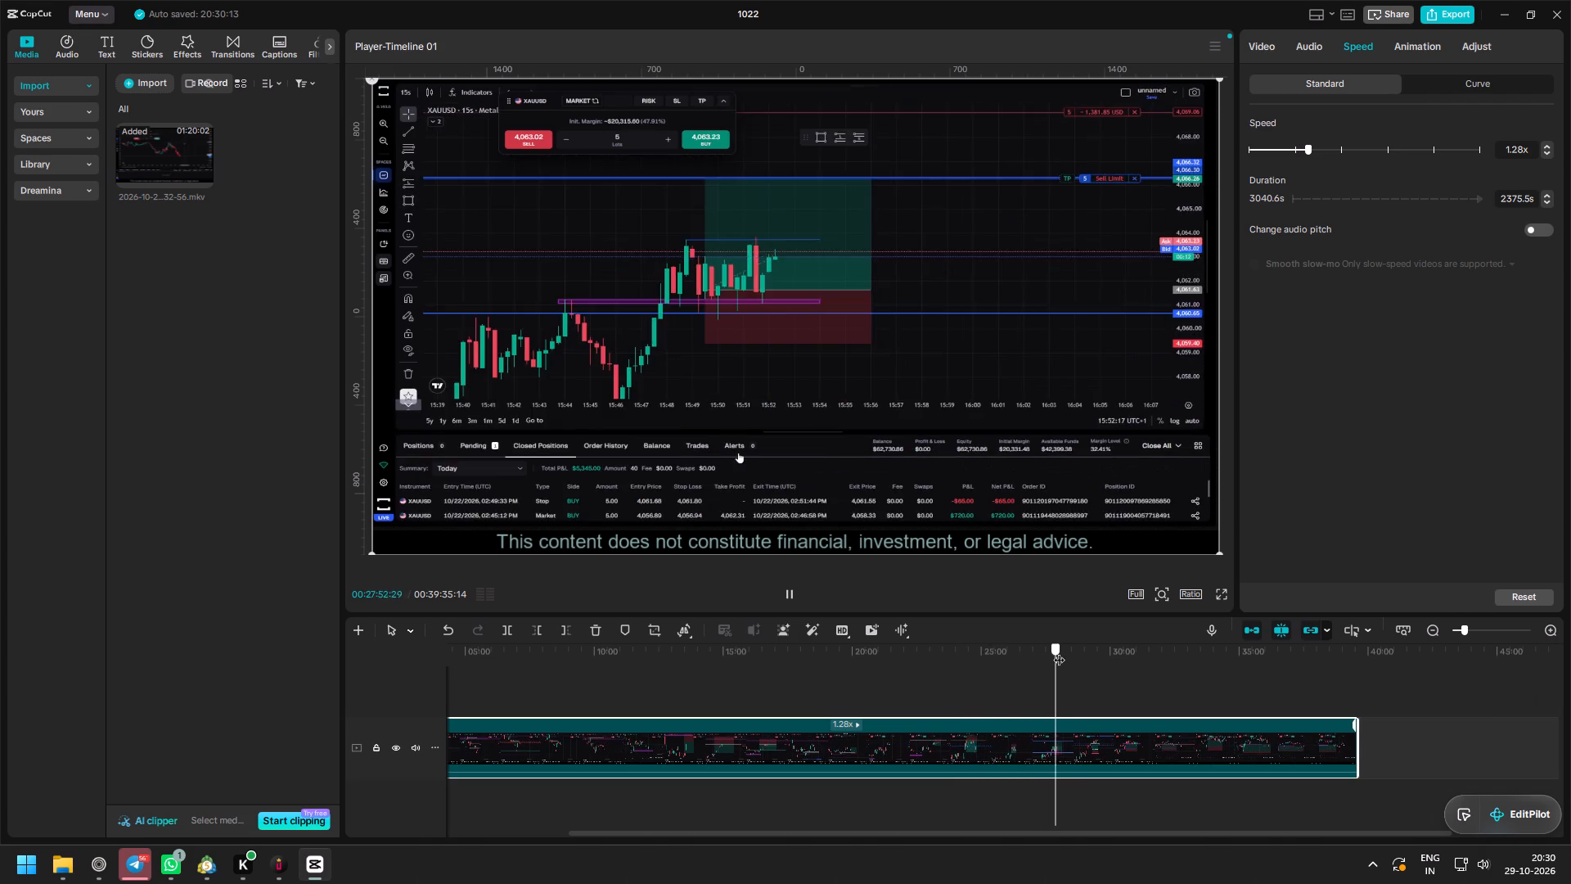
pyautogui.moveTo(1059, 652); pyautogui.dragTo(1117, 652)
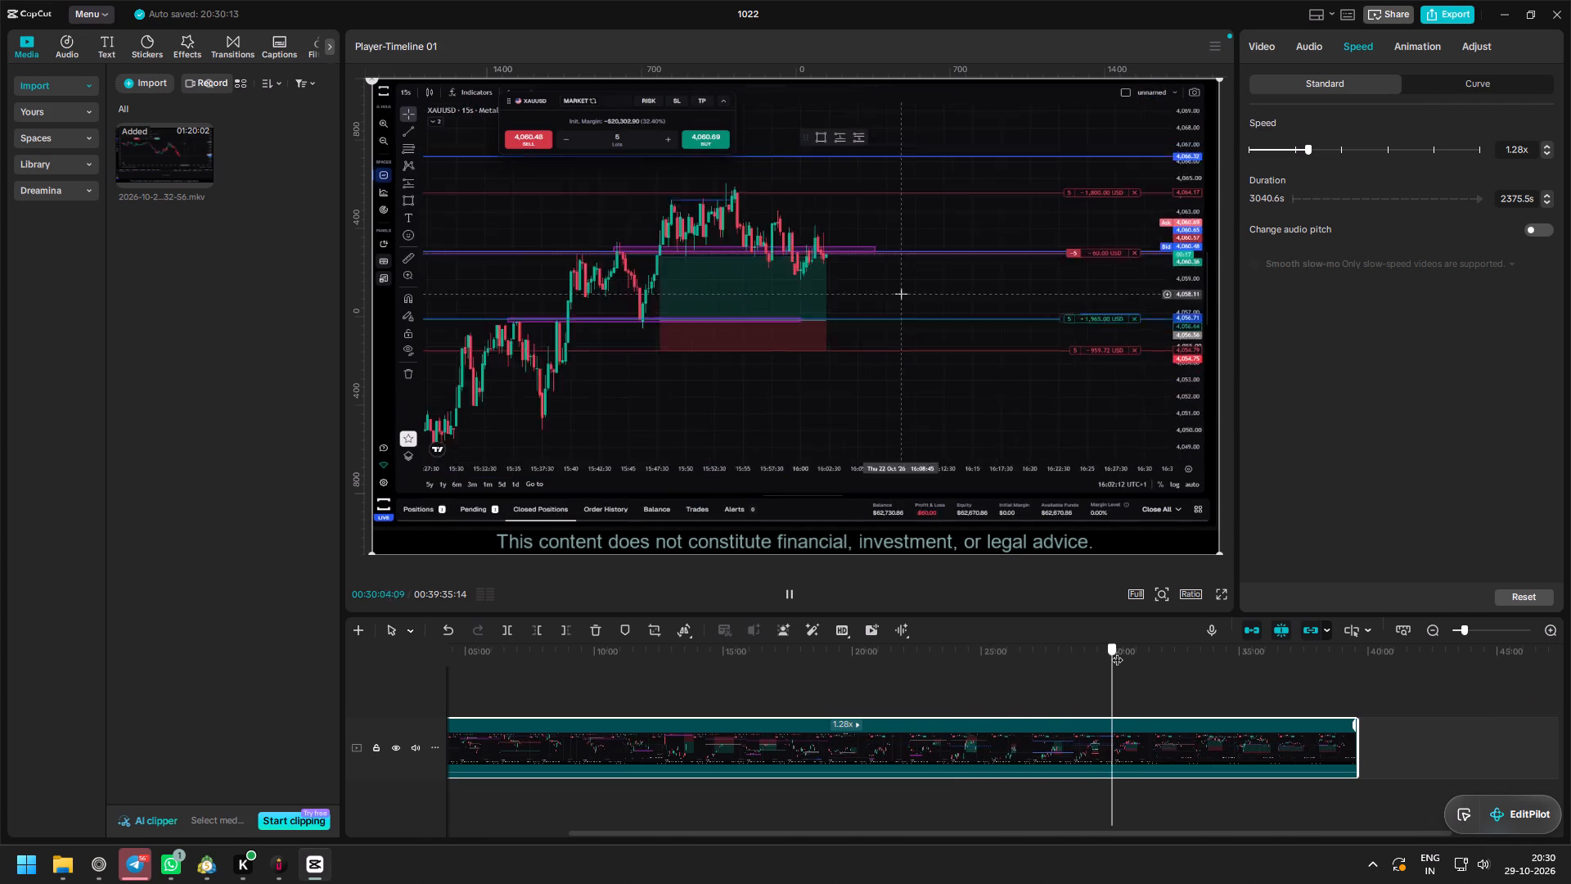
pyautogui.moveTo(1117, 652); pyautogui.dragTo(1204, 656)
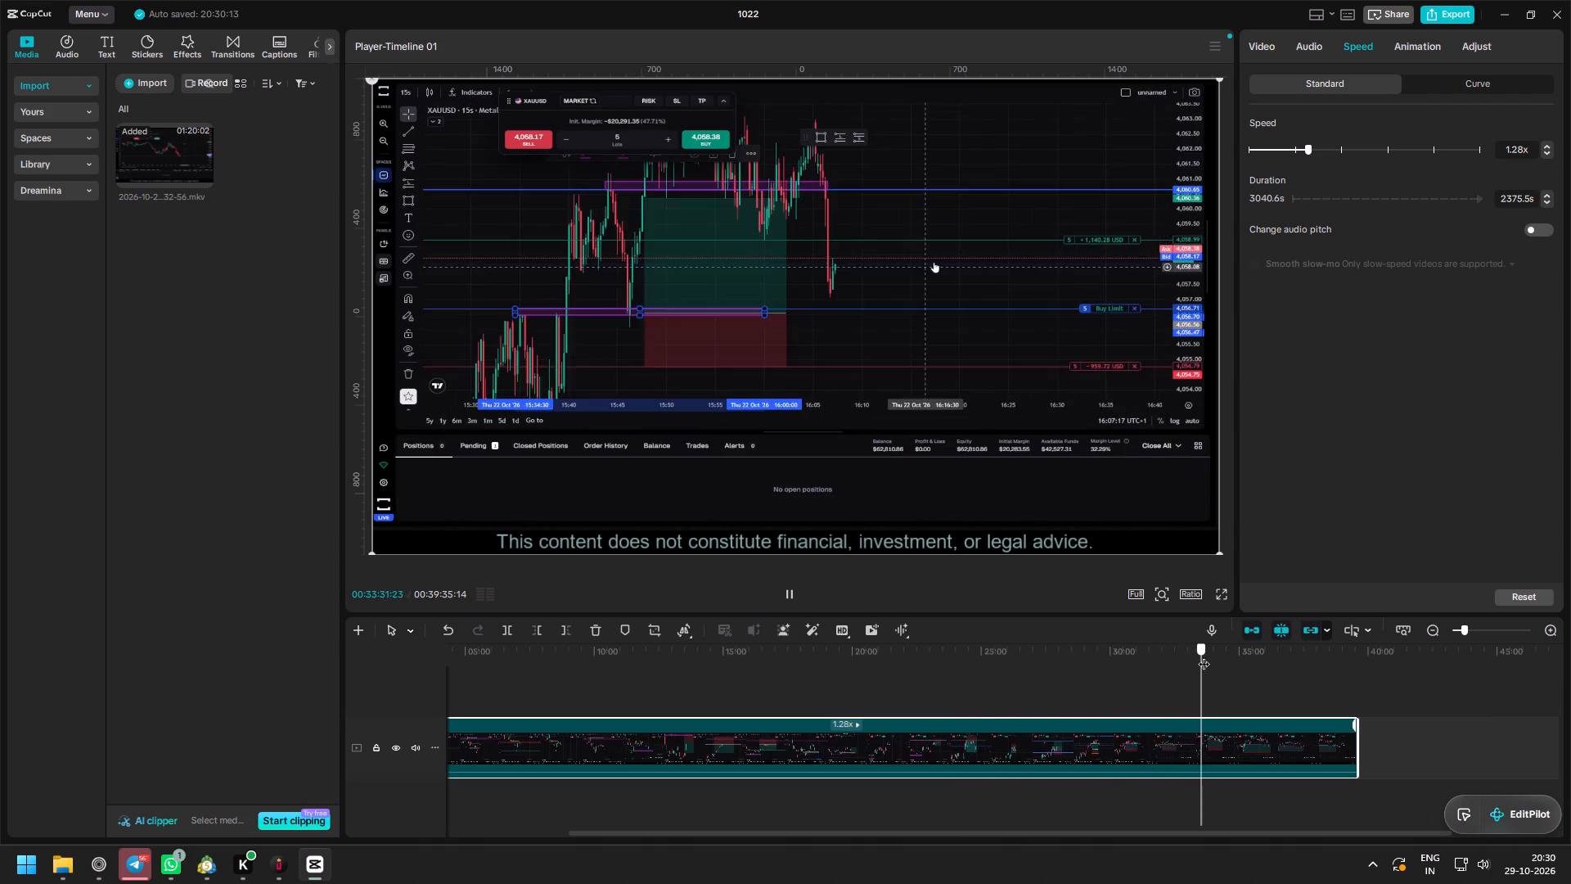
pyautogui.moveTo(1204, 656); pyautogui.dragTo(1256, 661)
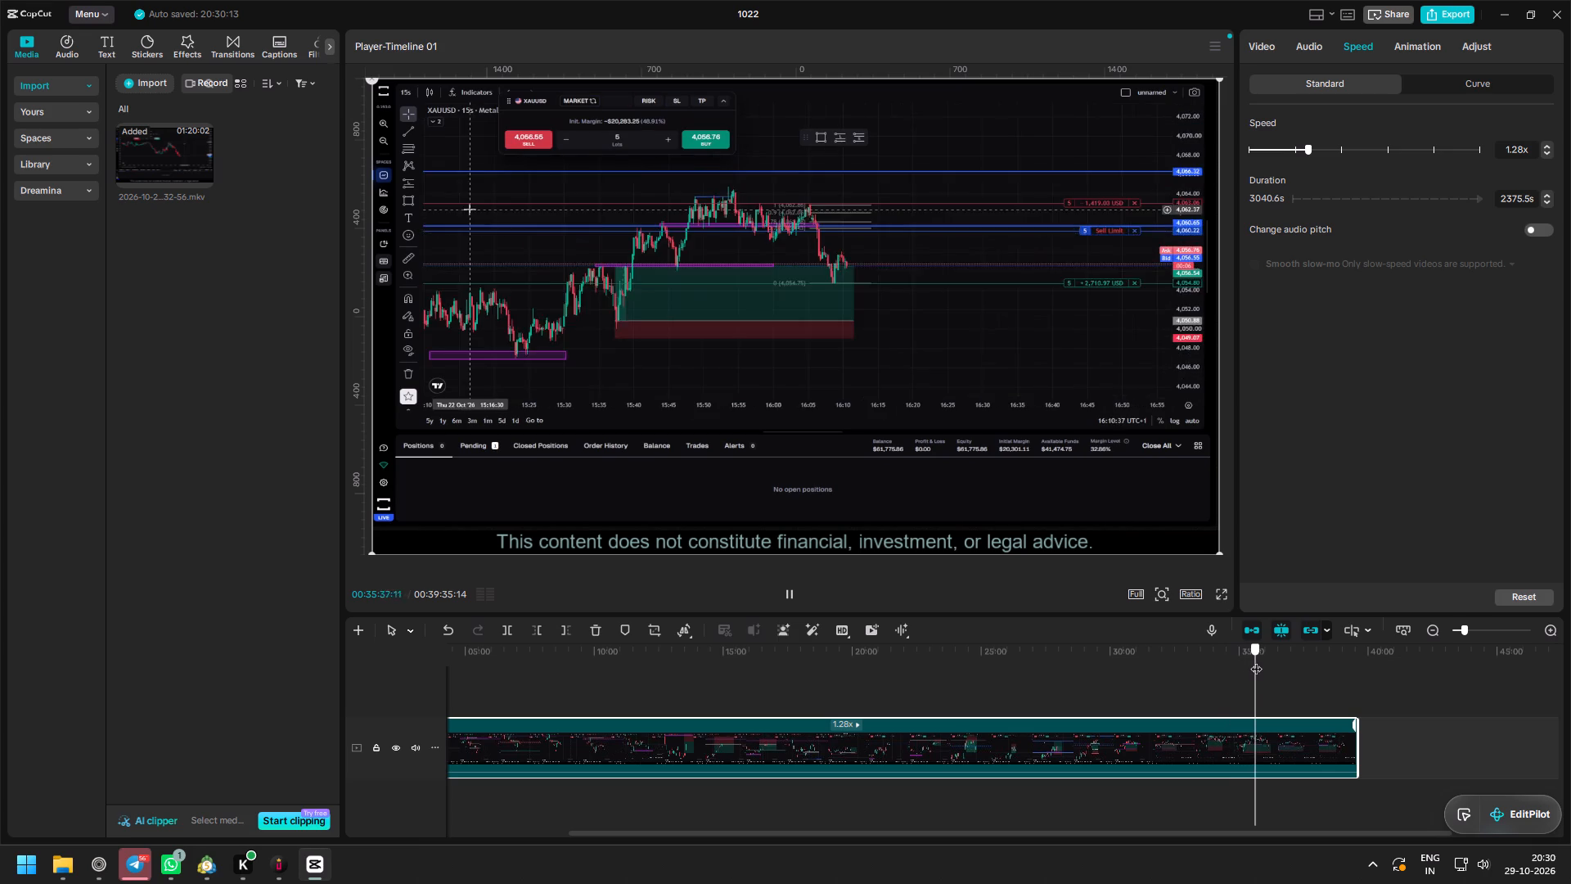
pyautogui.moveTo(1256, 661); pyautogui.dragTo(1334, 666)
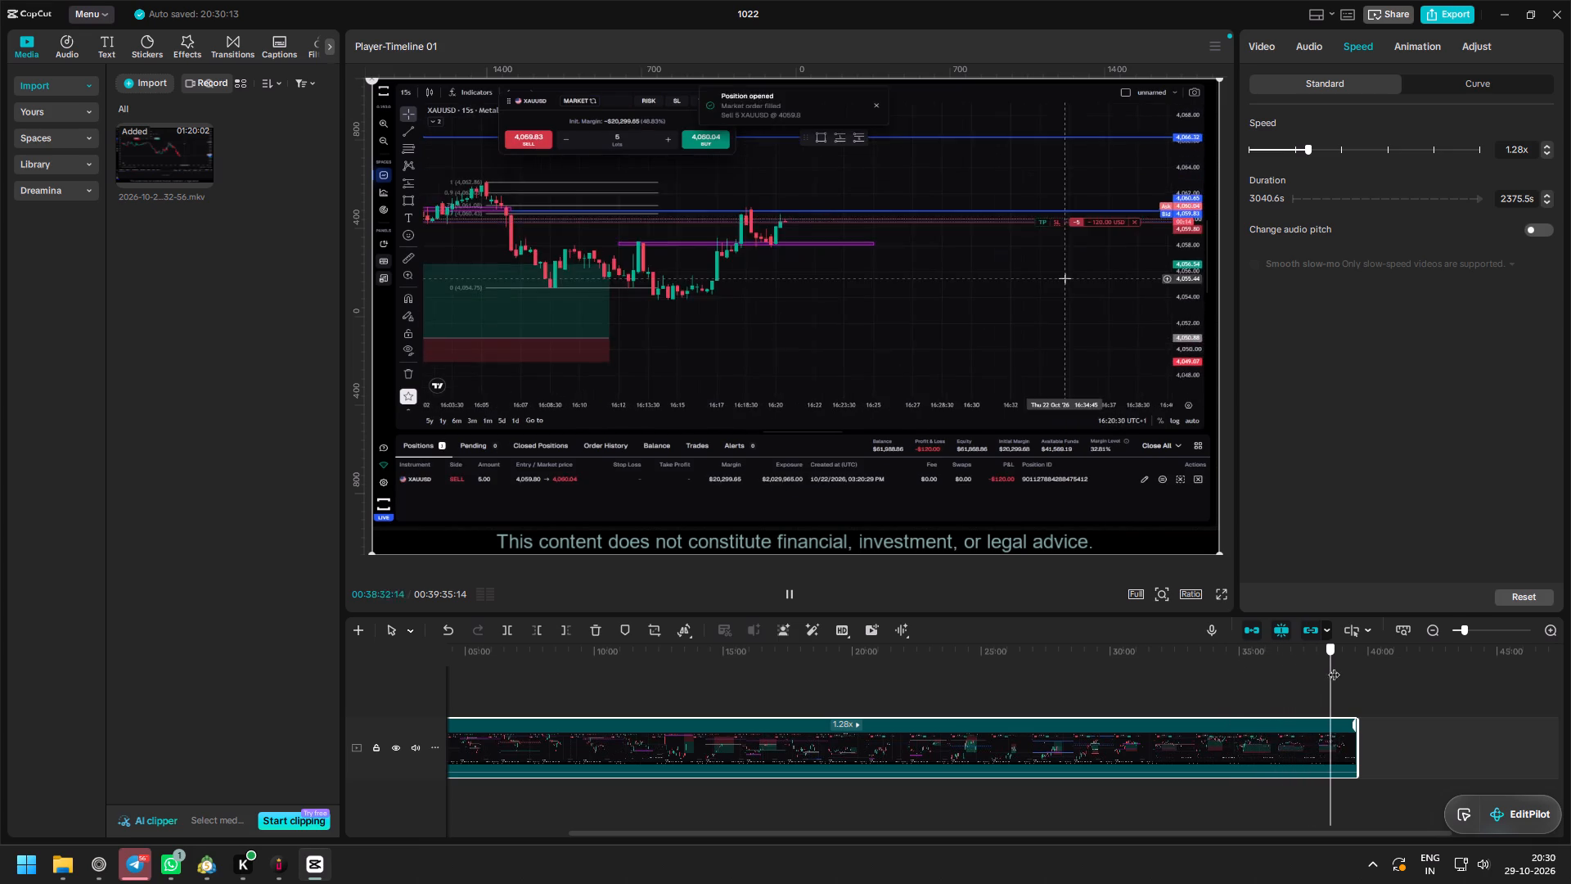
pyautogui.moveTo(1334, 666); pyautogui.dragTo(1366, 674)
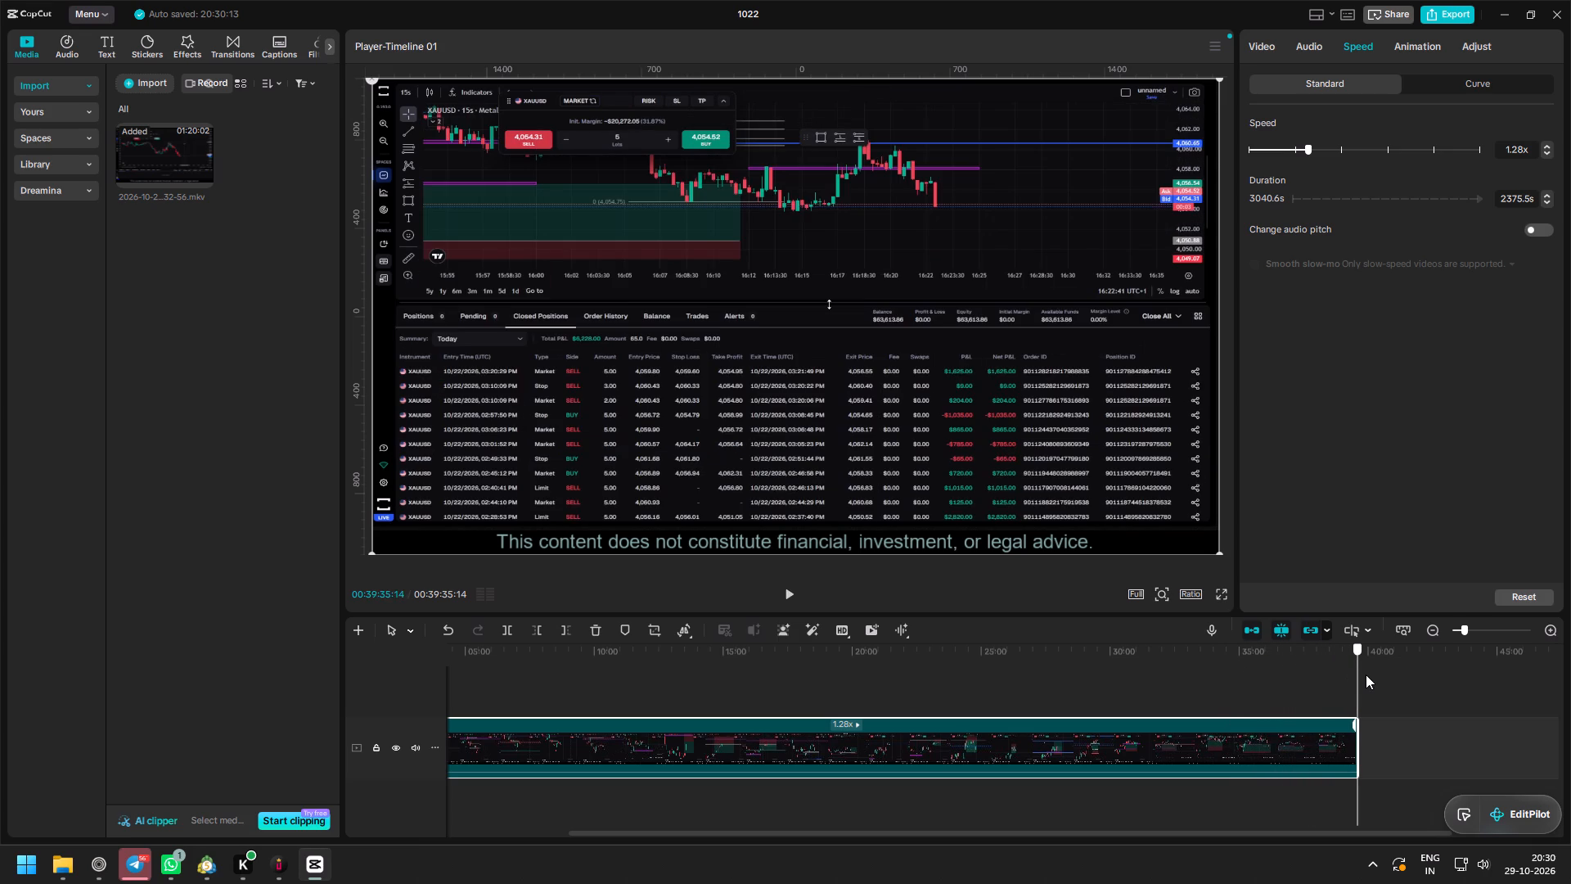
pyautogui.moveTo(1366, 674); pyautogui.dragTo(1338, 677)
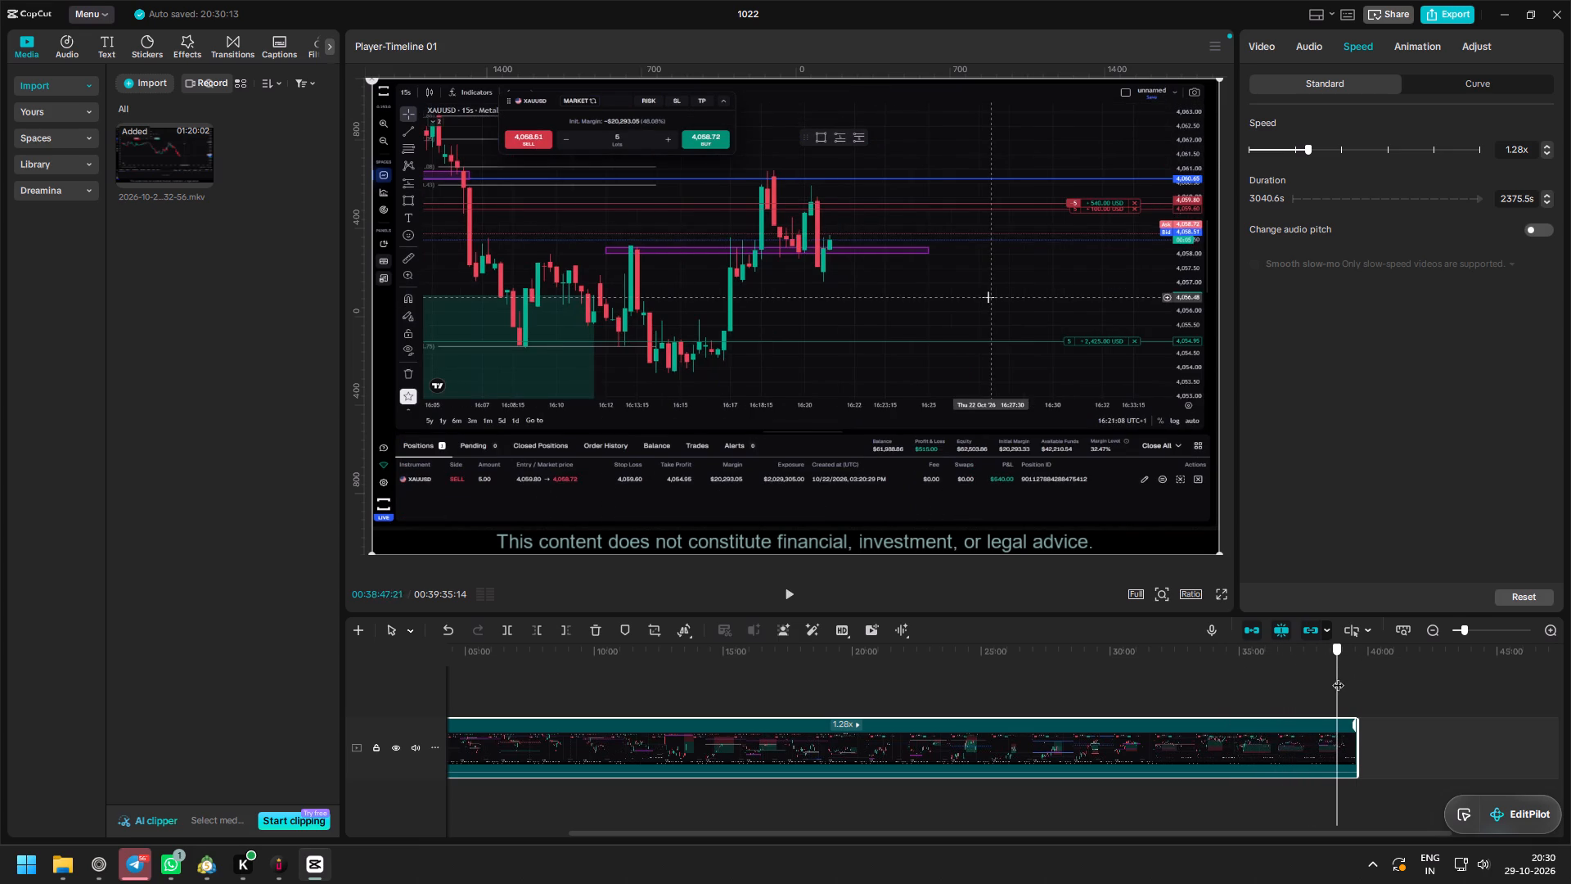
pyautogui.moveTo(1338, 677); pyautogui.dragTo(1353, 677)
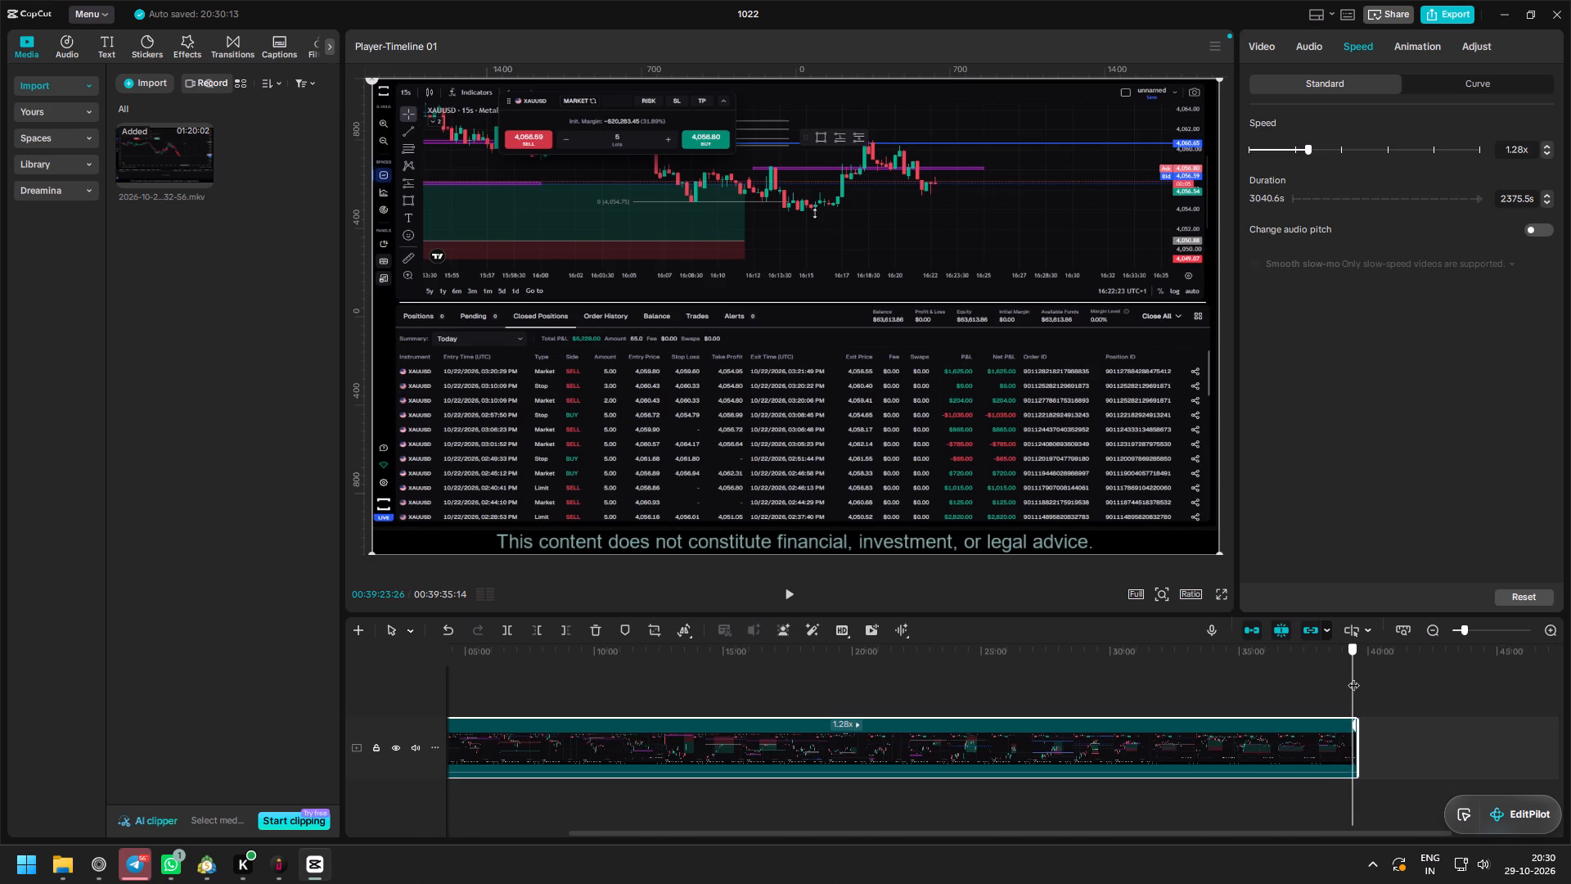
pyautogui.moveTo(1353, 677); pyautogui.dragTo(1367, 680)
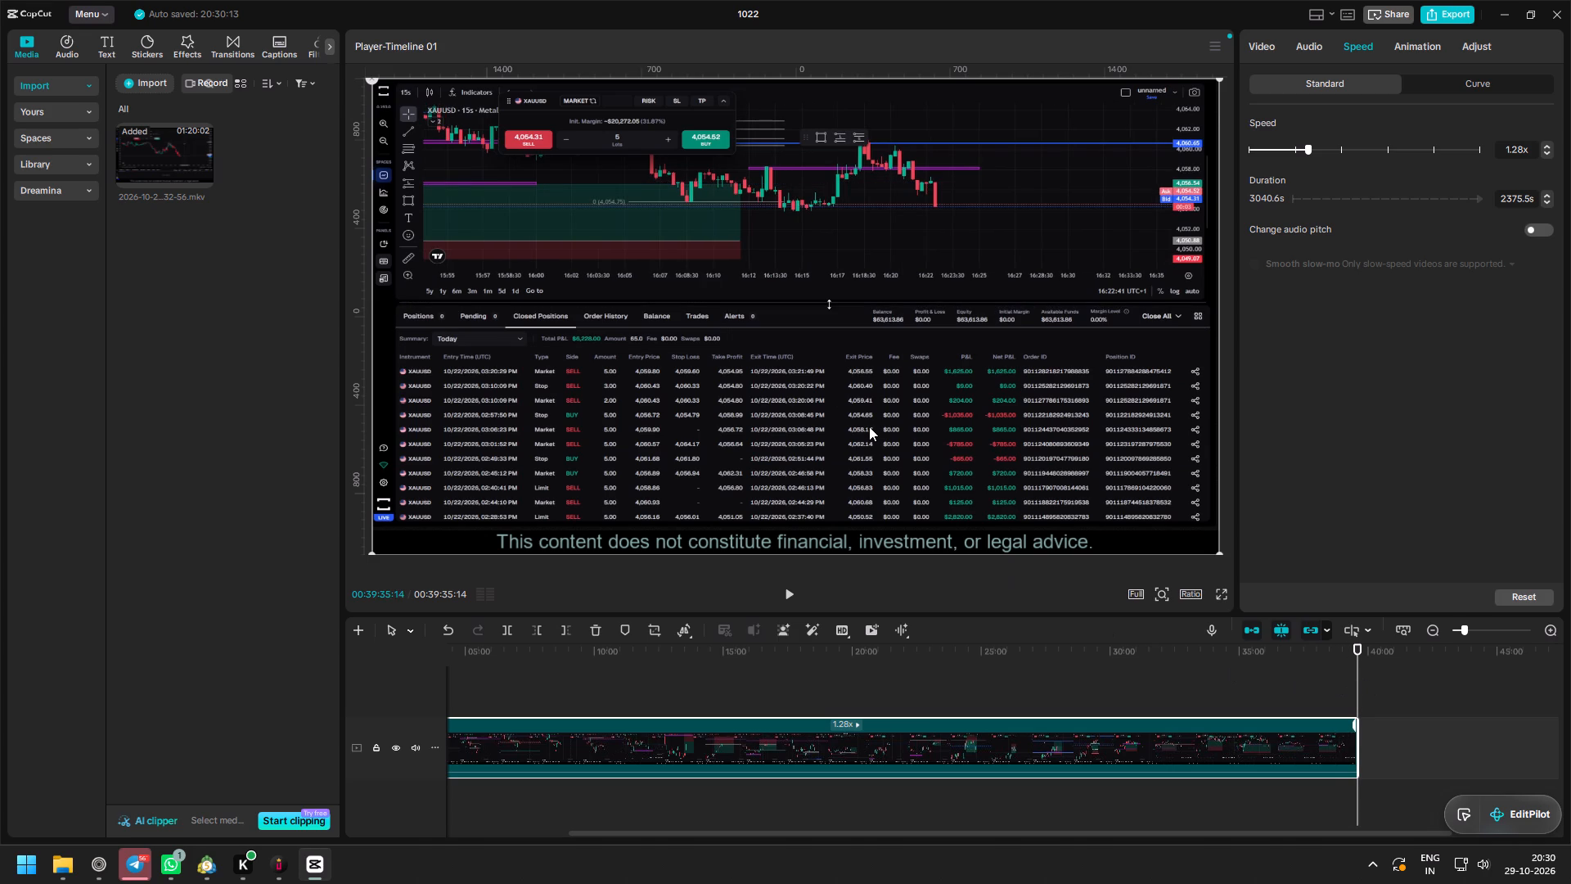
# Return the playhead to the start of the timeline, briefly play the opening, and rewind to 00:00.
pyautogui.moveTo(962, 652); pyautogui.dragTo(164, 647)
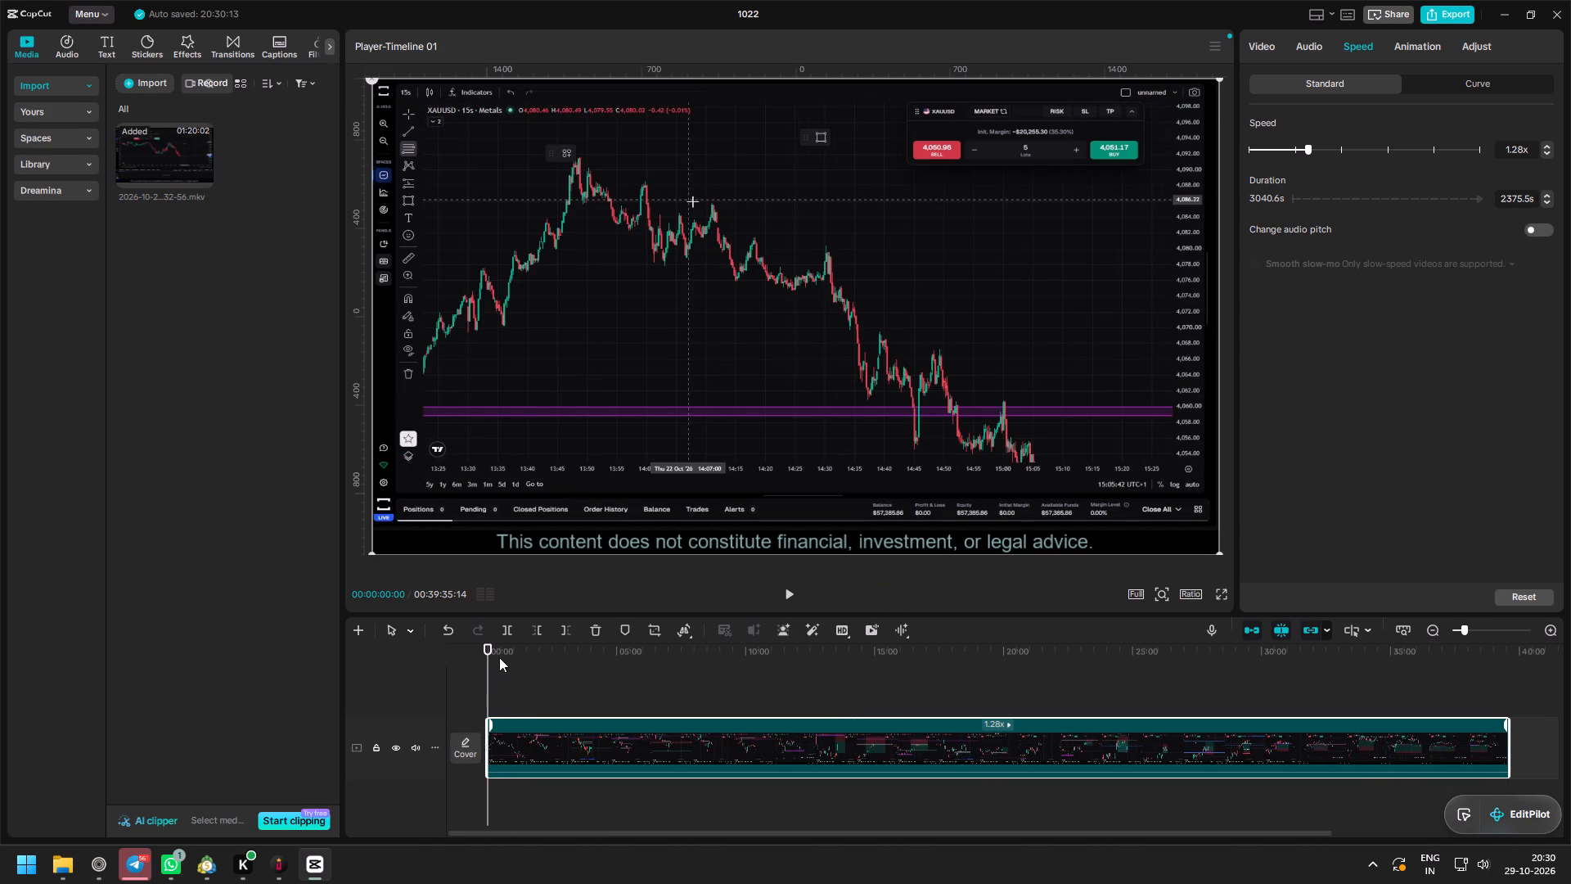
pyautogui.moveTo(492, 657); pyautogui.dragTo(449, 658)
pyautogui.press('space')
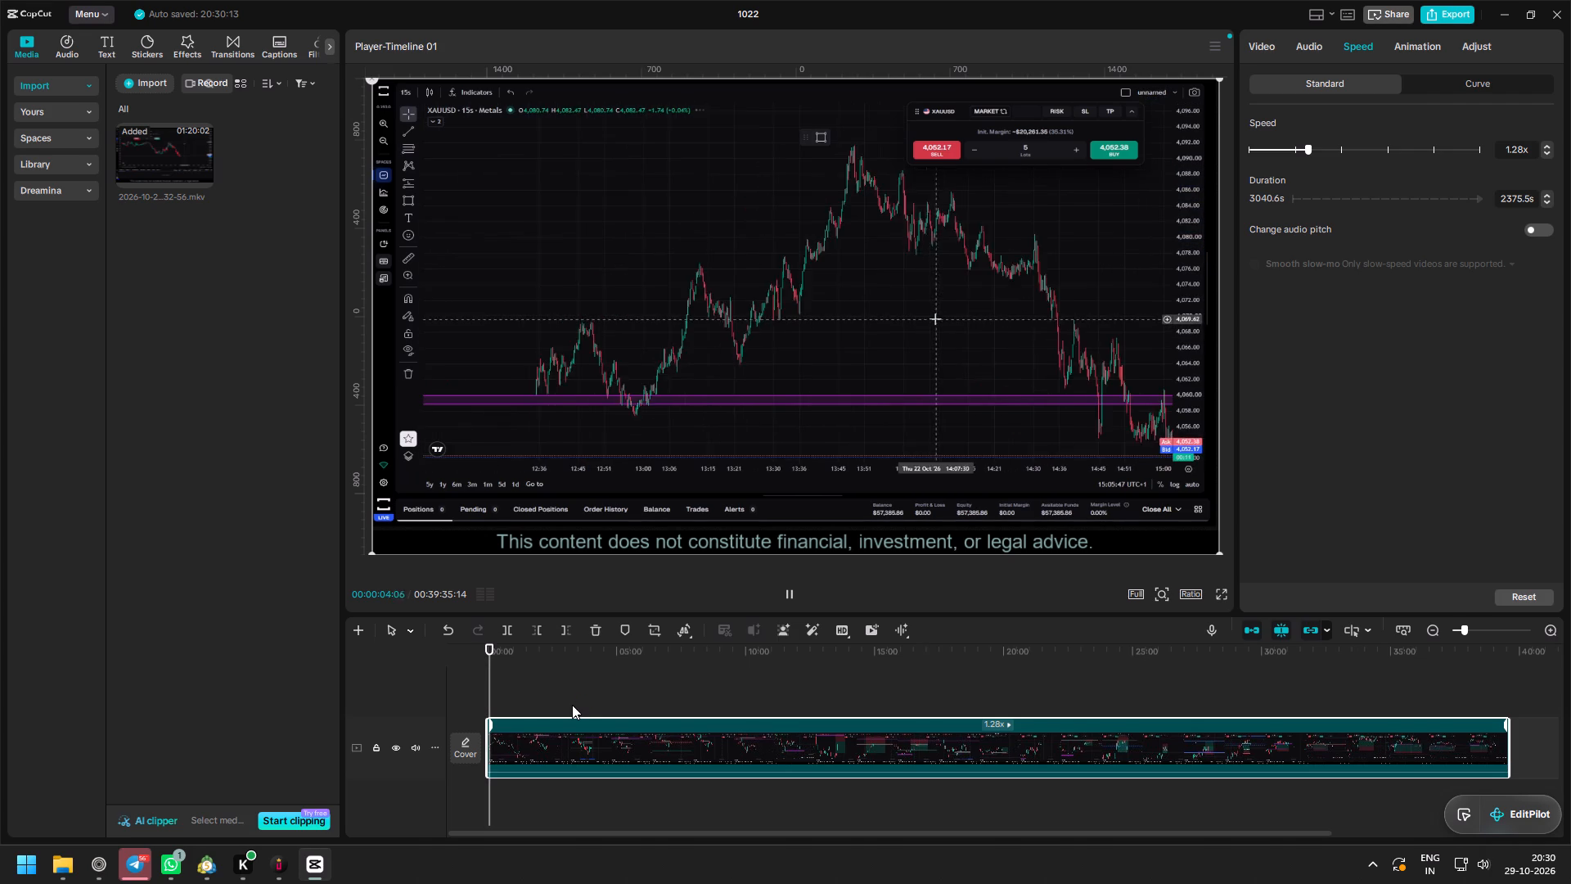
pyautogui.press('space')
pyautogui.moveTo(494, 654); pyautogui.dragTo(421, 656)
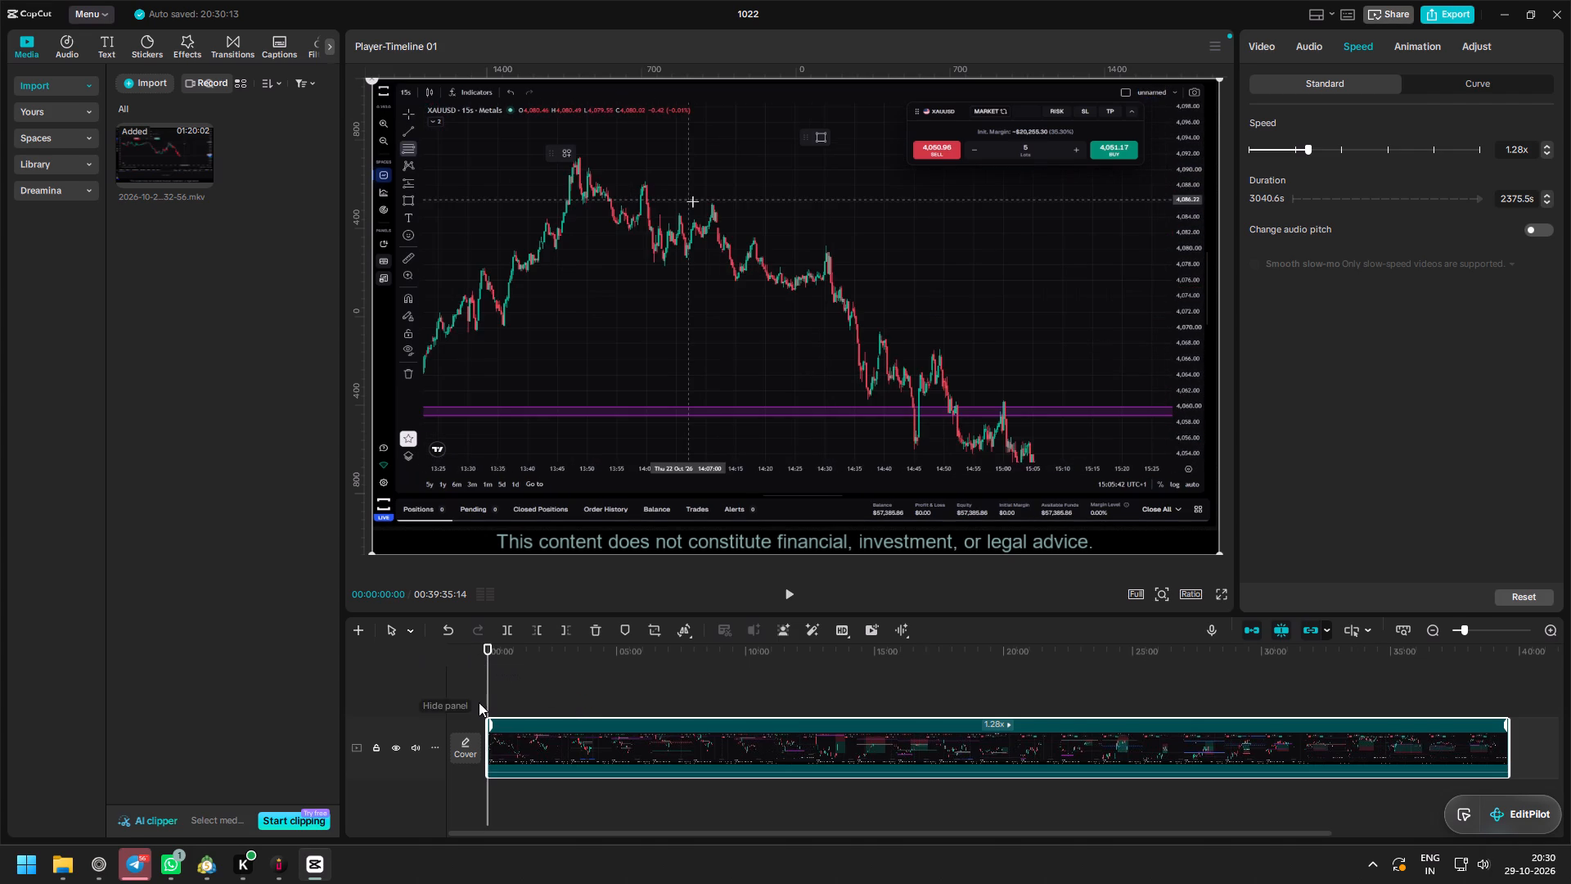
# Turn off the main track magnet for the timeline with the compound clip selected.
pyautogui.click(525, 737)
pyautogui.click(1252, 635)
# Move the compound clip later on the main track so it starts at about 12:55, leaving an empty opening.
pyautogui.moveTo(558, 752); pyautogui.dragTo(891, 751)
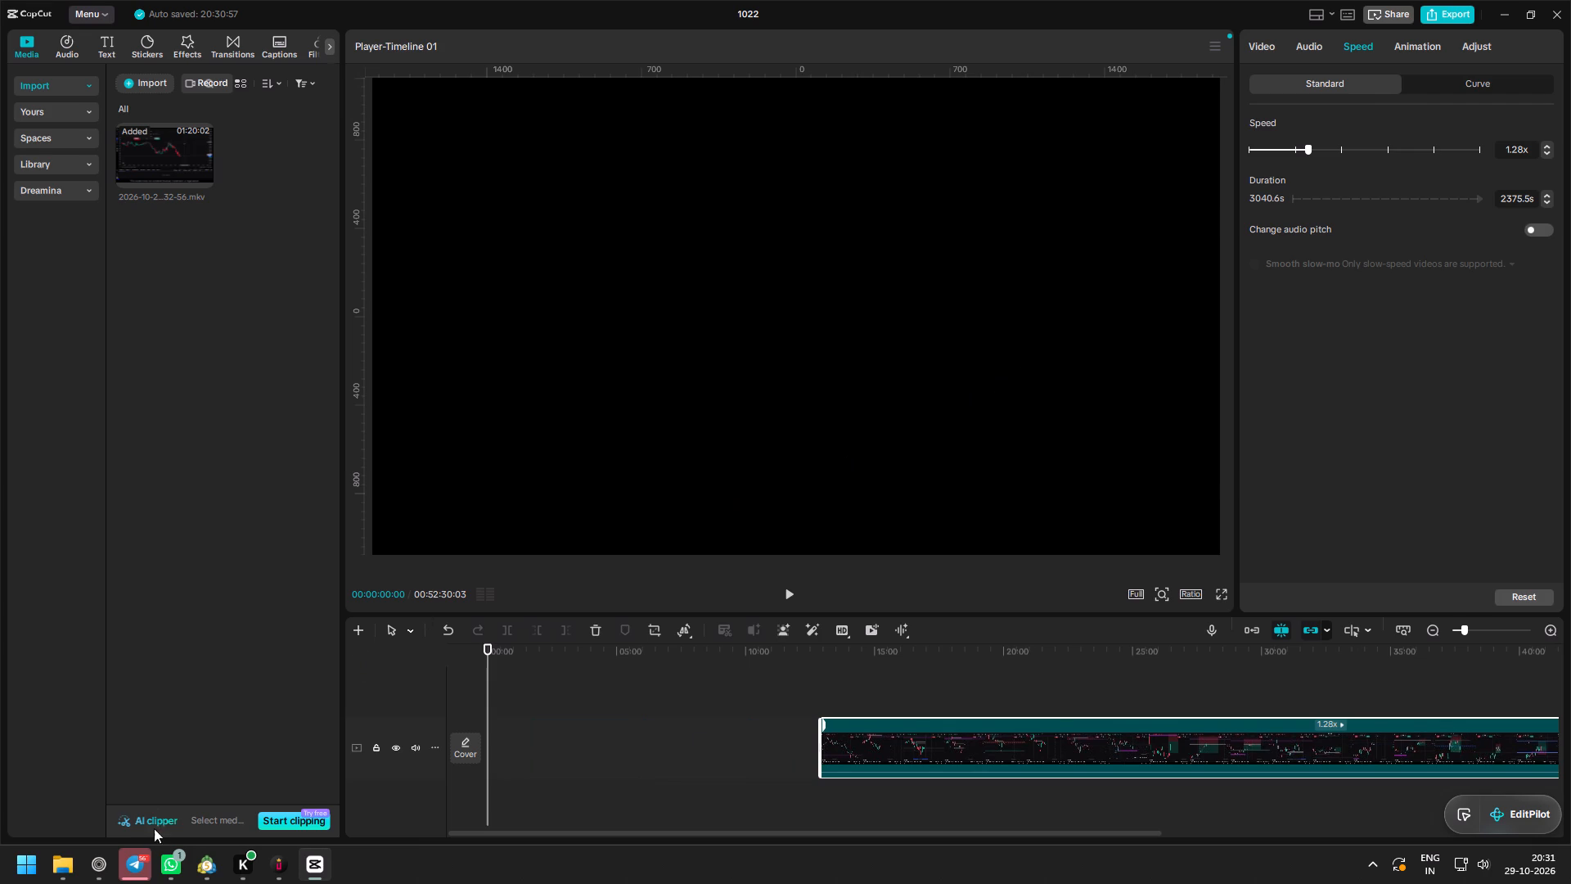
# Switch to the browser, pause the YouTube live stream, and return to CapCut.
pyautogui.click(91, 877)
pyautogui.click(644, 384)
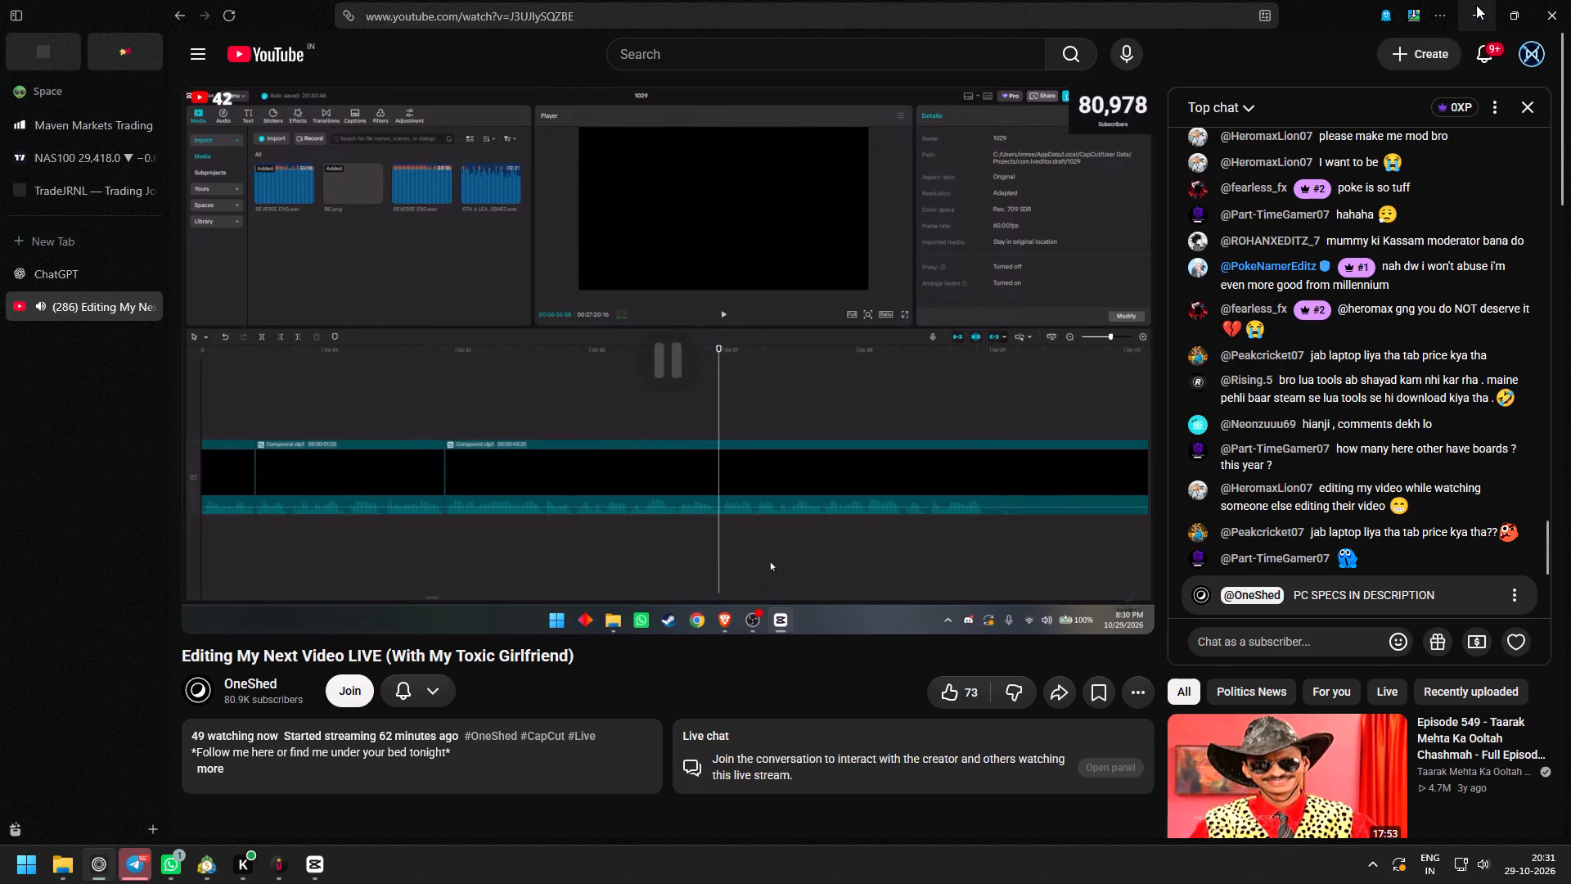
pyautogui.click(1475, 5)
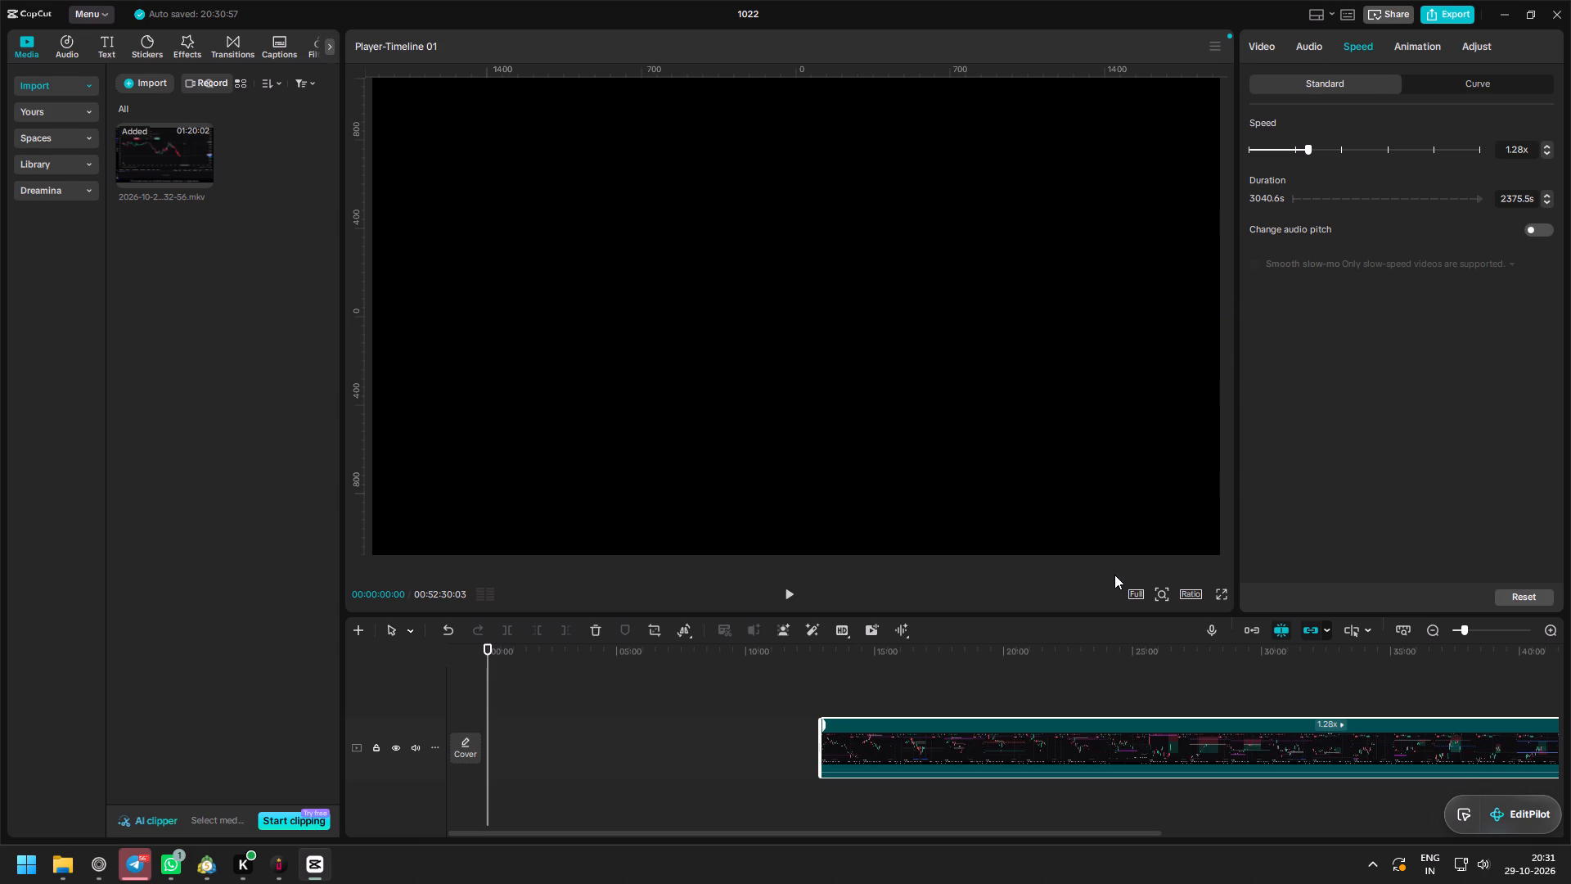
# Scrub the timeline to about 43:18 in the shifted compound clip and return the playhead to 00:00.
pyautogui.click(524, 715)
pyautogui.moveTo(522, 656); pyautogui.dragTo(410, 664)
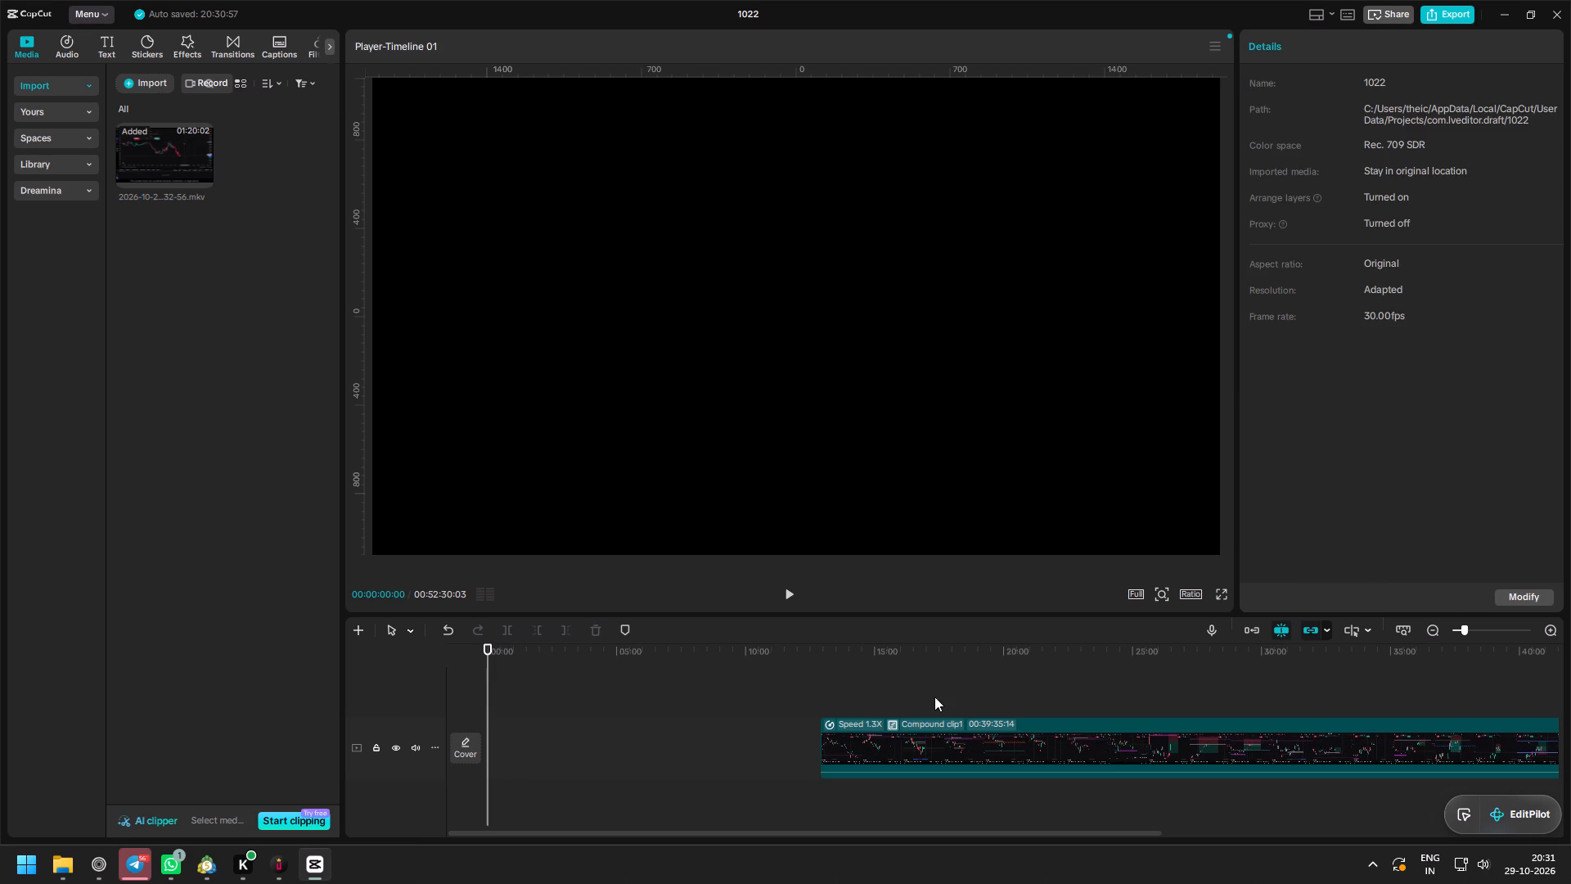
pyautogui.moveTo(934, 663); pyautogui.dragTo(1407, 650)
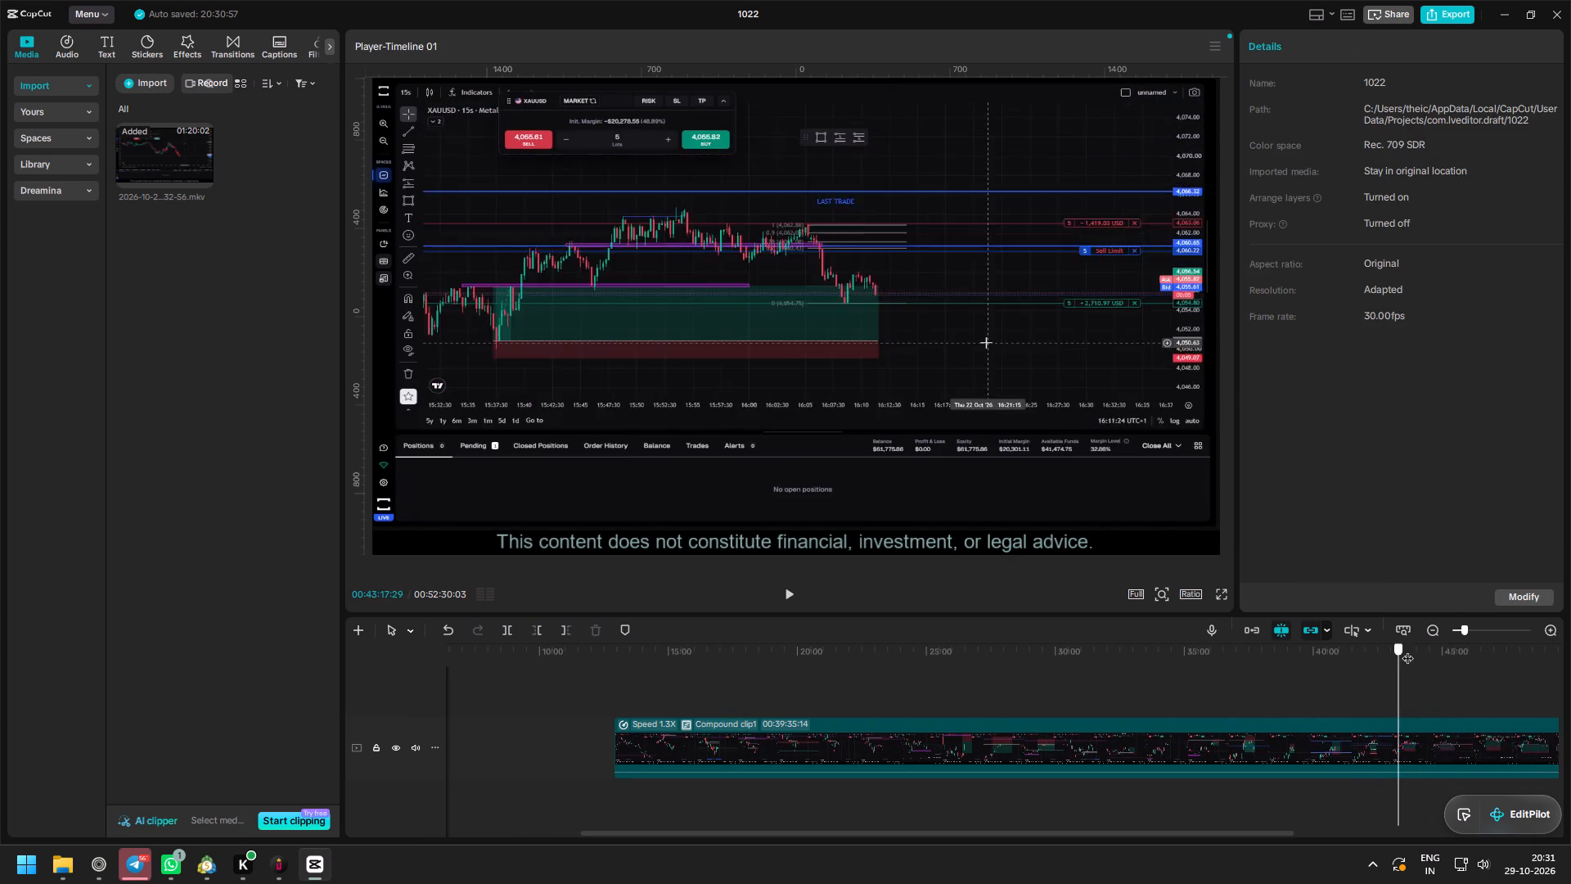
pyautogui.moveTo(1407, 650); pyautogui.dragTo(303, 625)
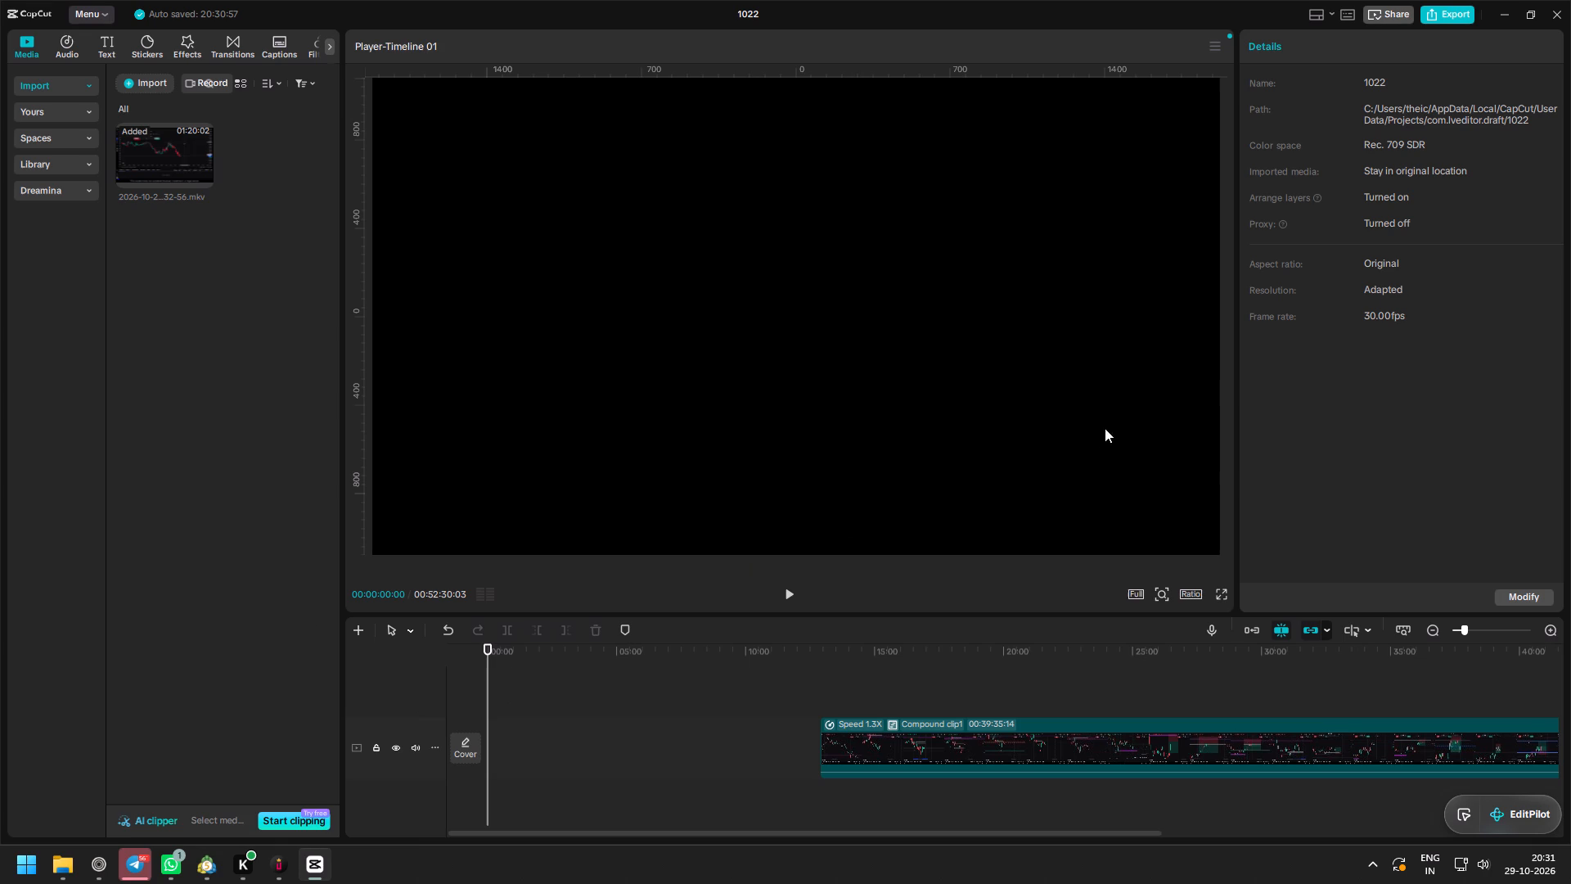
# Look through the compound clip's speed, video and audio settings, and deselect the clip with the playhead at 00:00.
pyautogui.click(858, 755)
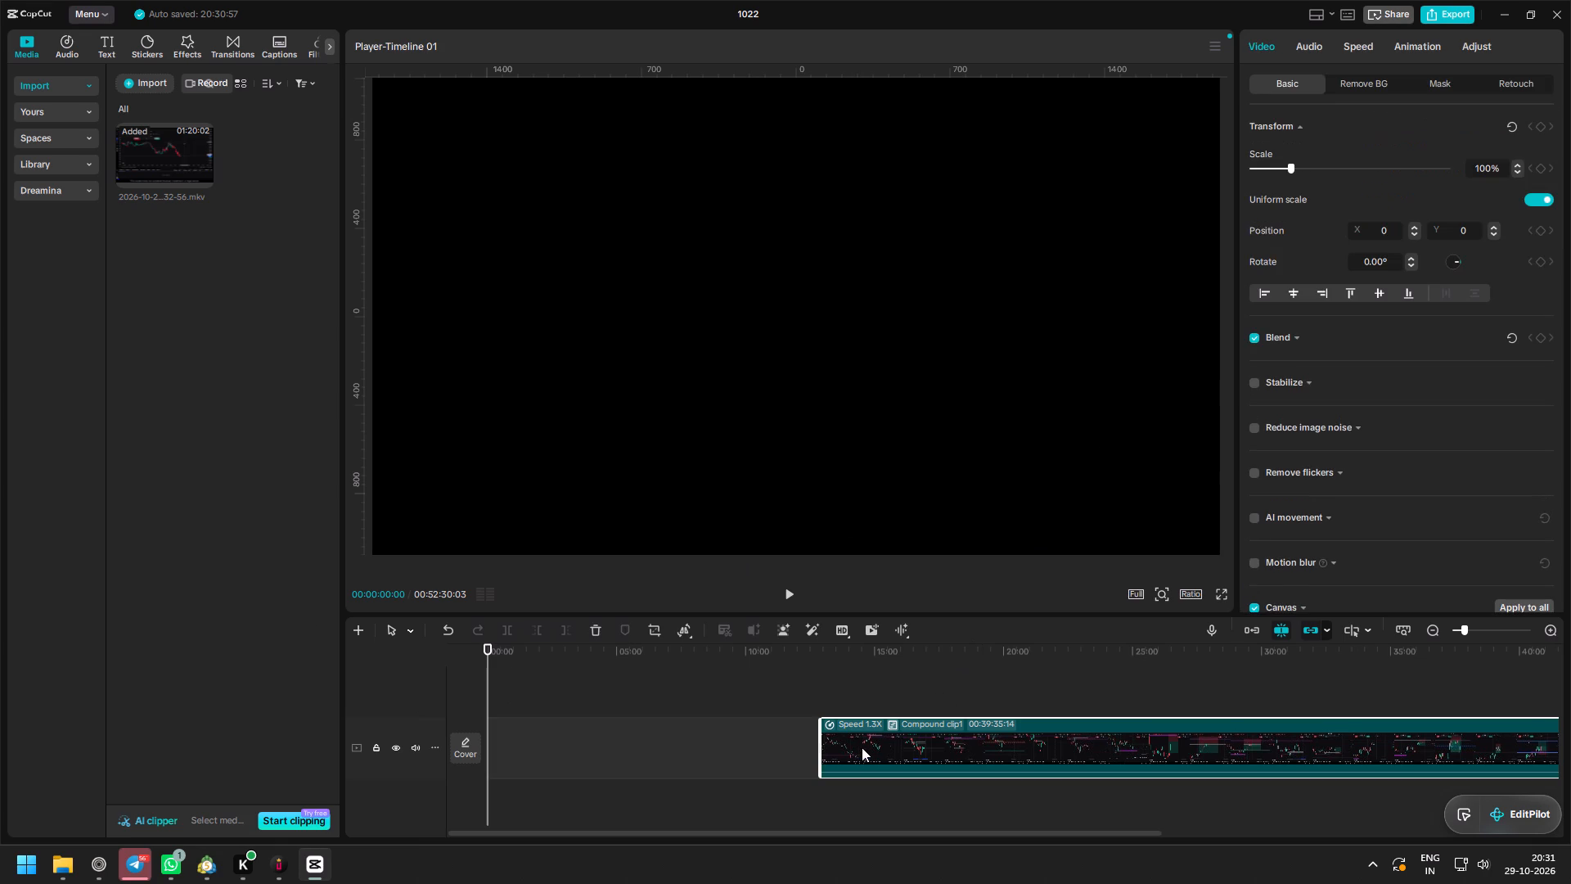
pyautogui.click(1357, 42)
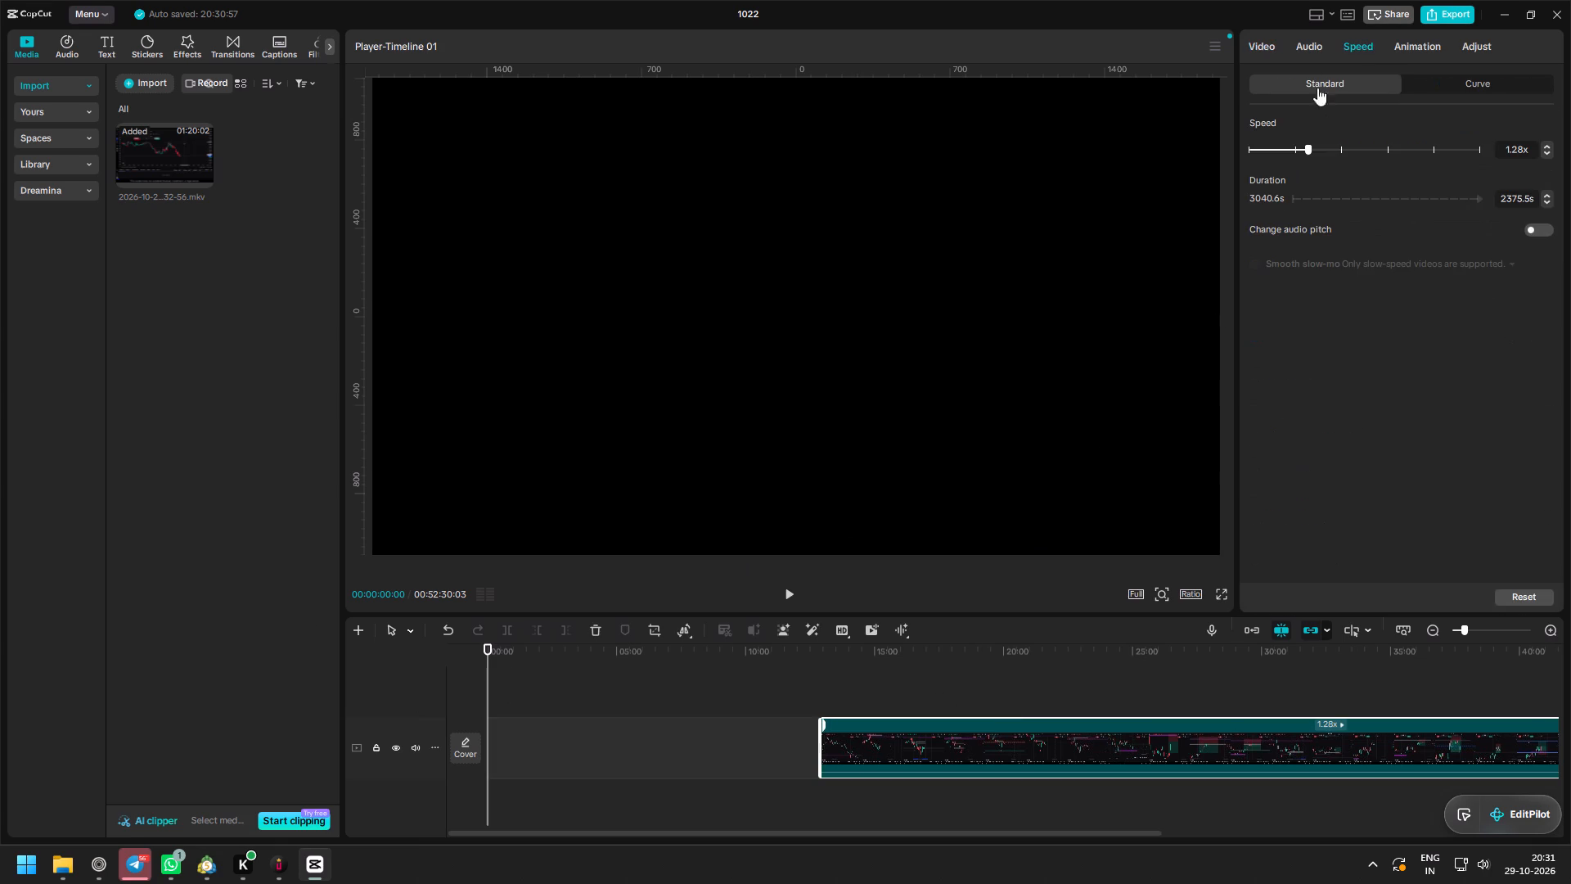
pyautogui.click(1247, 43)
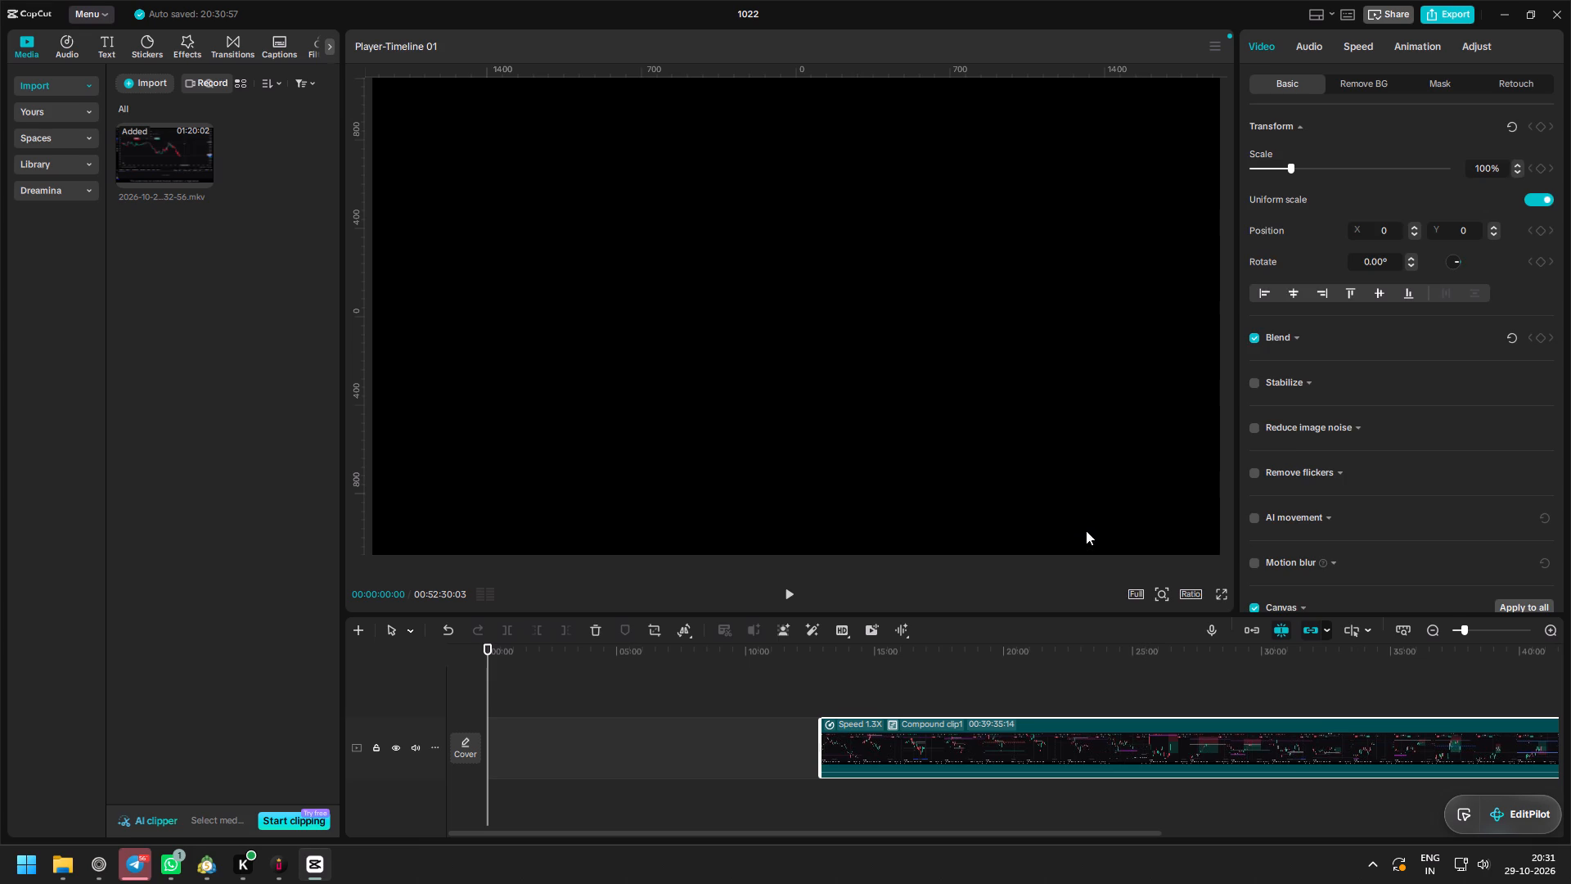
pyautogui.scroll(-1, 1306, 466)
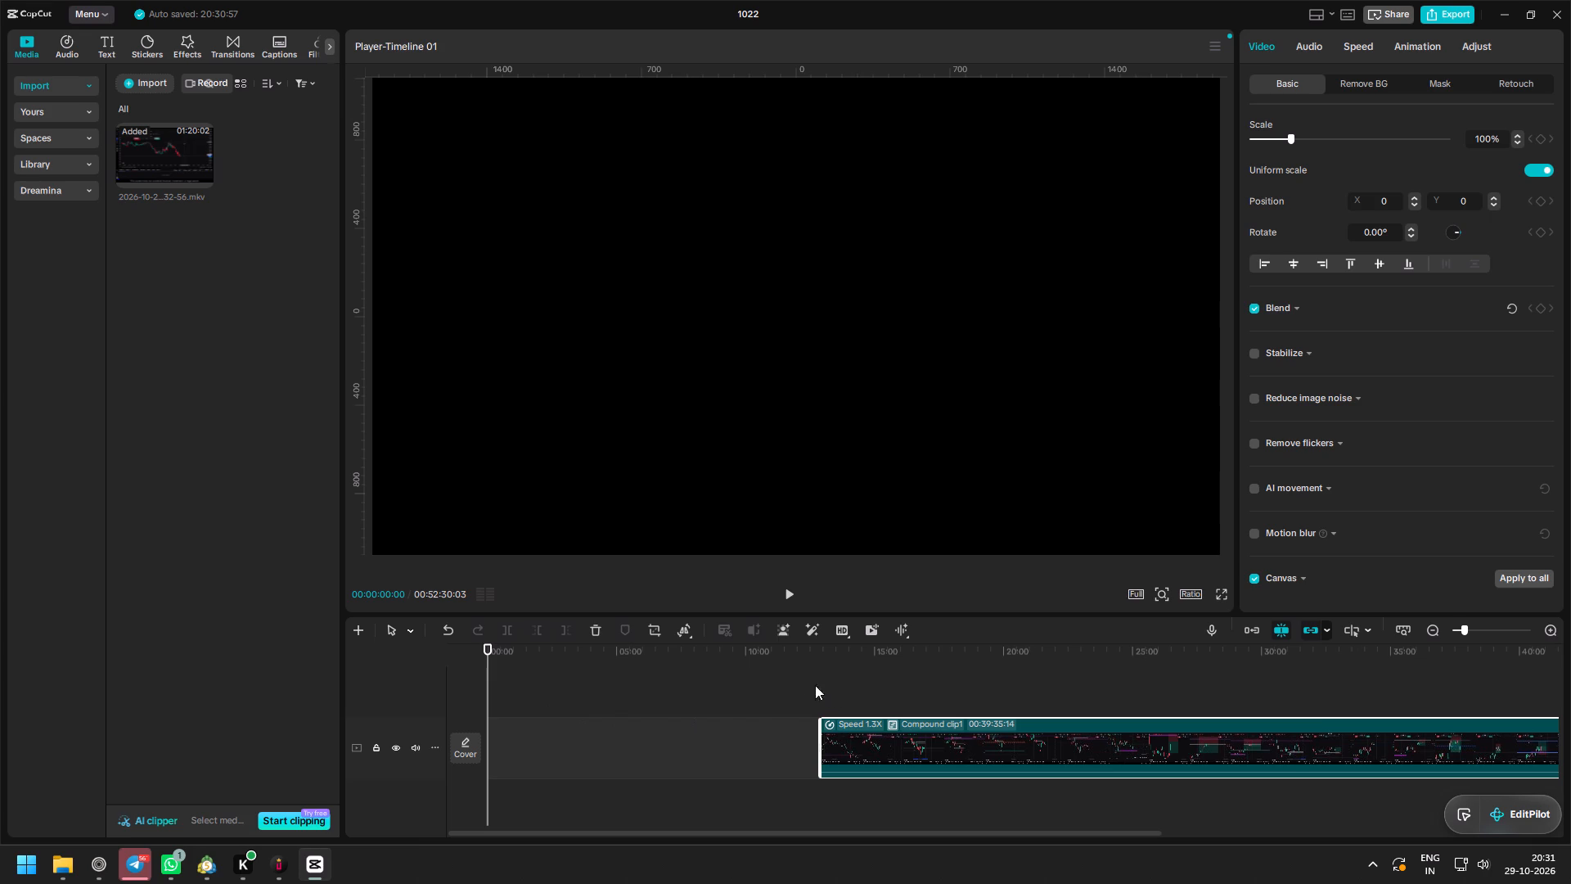
pyautogui.moveTo(789, 646); pyautogui.dragTo(479, 657)
pyautogui.click(1318, 46)
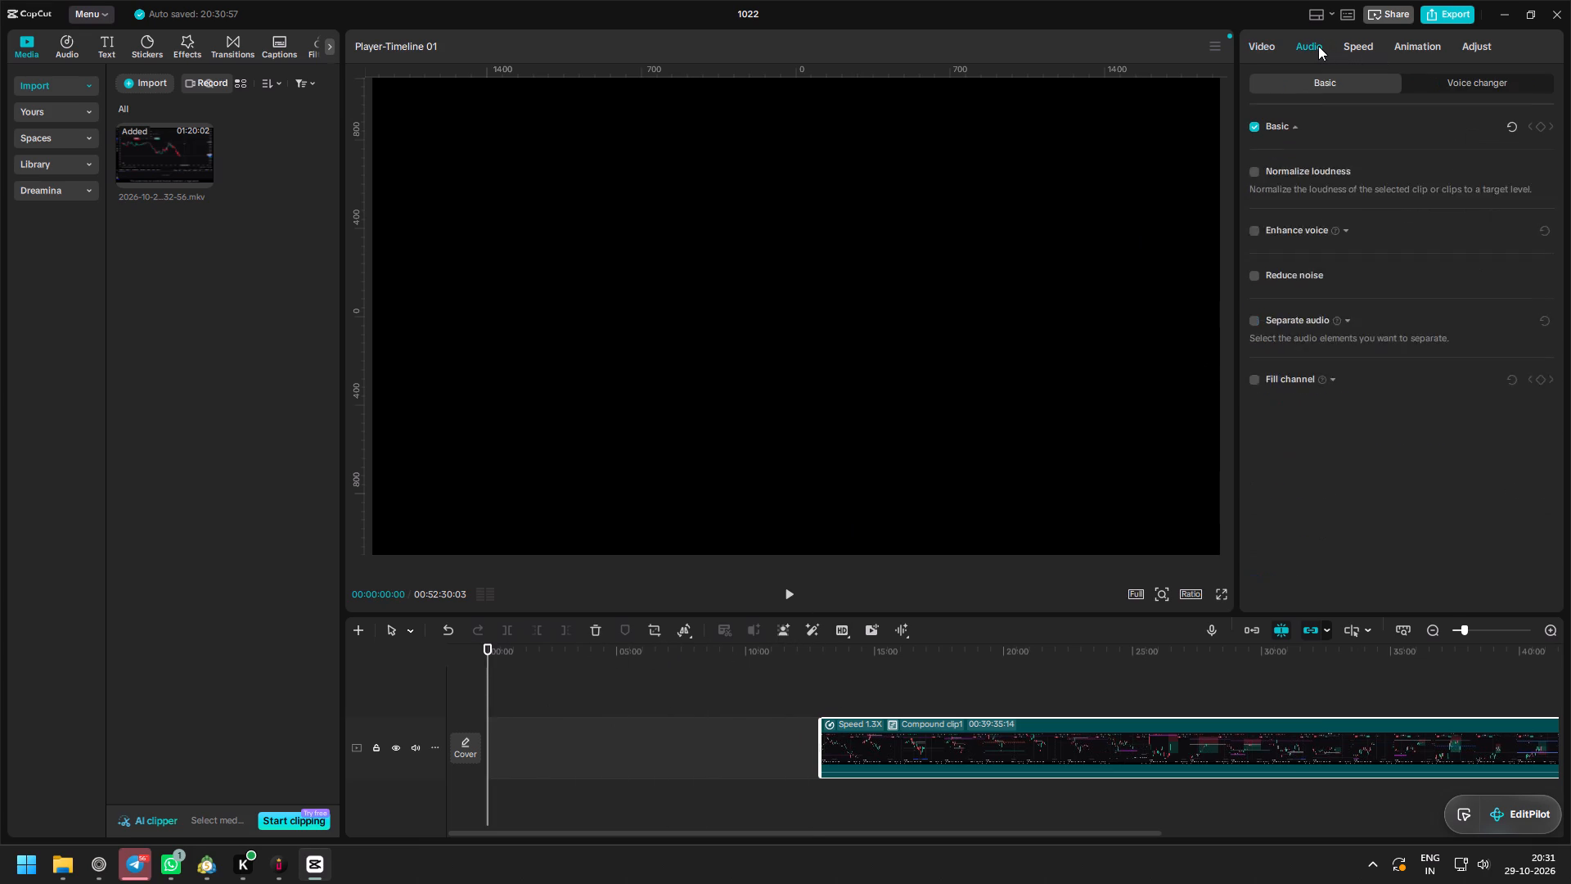
pyautogui.click(1242, 45)
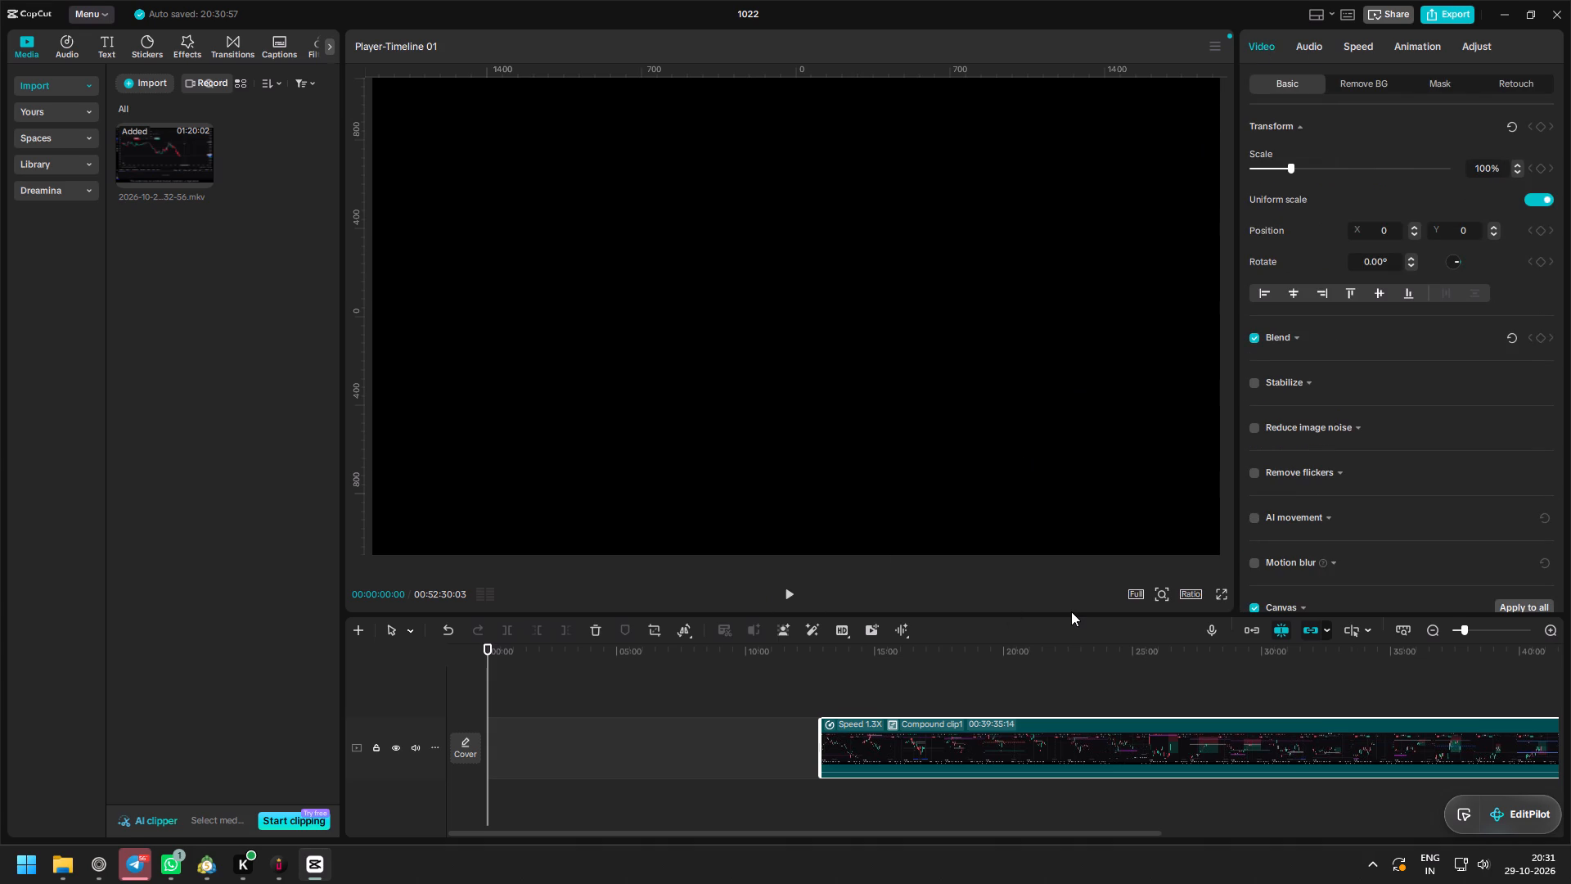
pyautogui.click(556, 697)
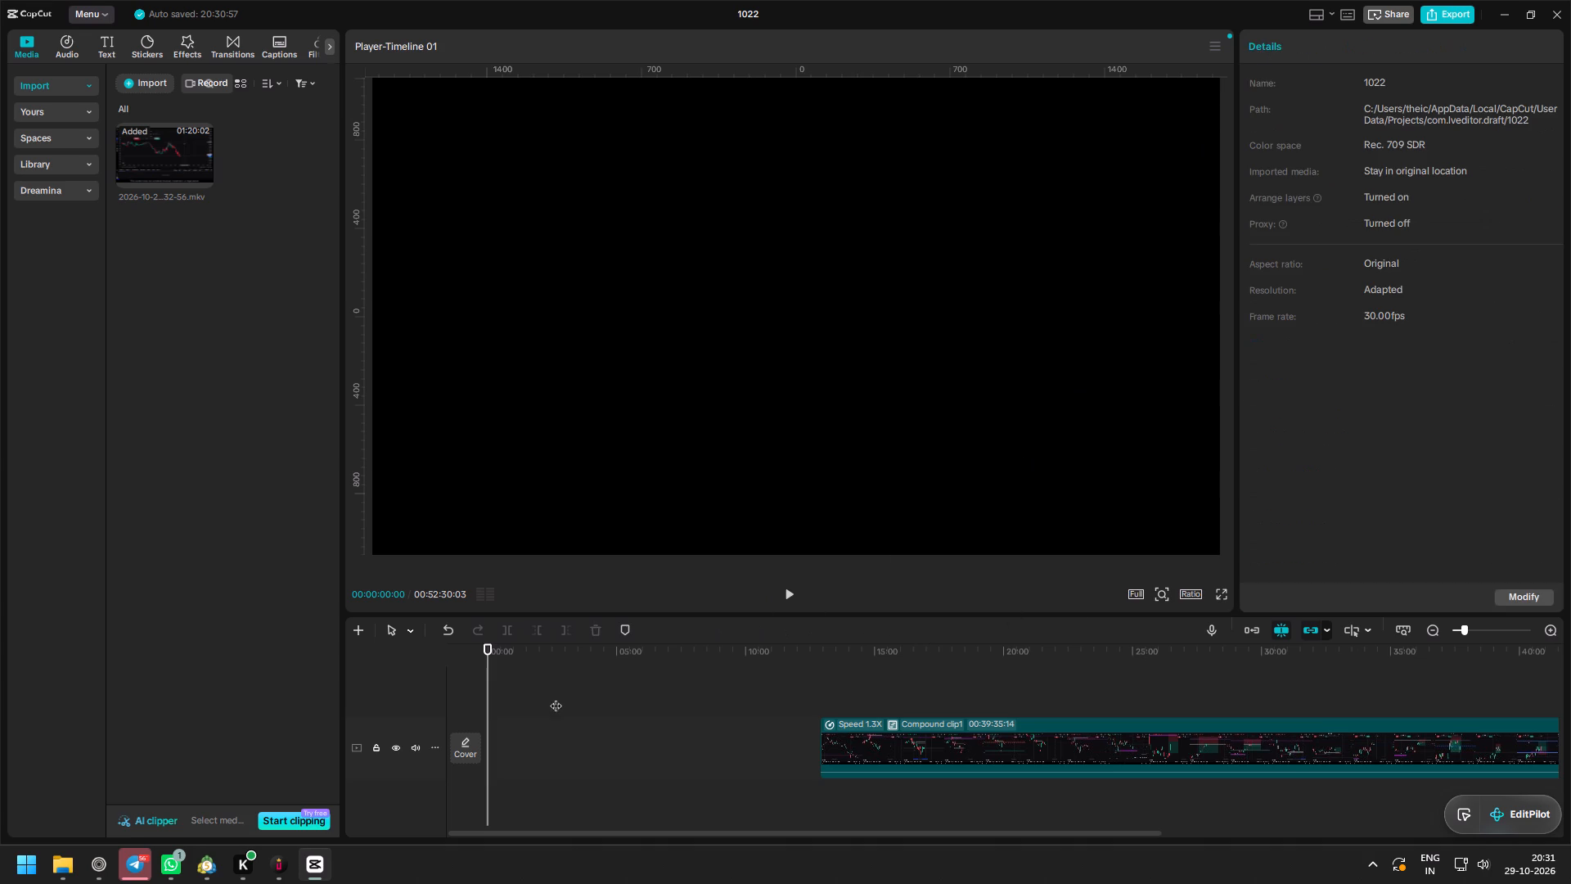
pyautogui.moveTo(543, 654); pyautogui.dragTo(336, 654)
# Record a voiceover of about 1:04 from the timeline start with echo reduction turned on, and close the recorder.
pyautogui.click(1207, 629)
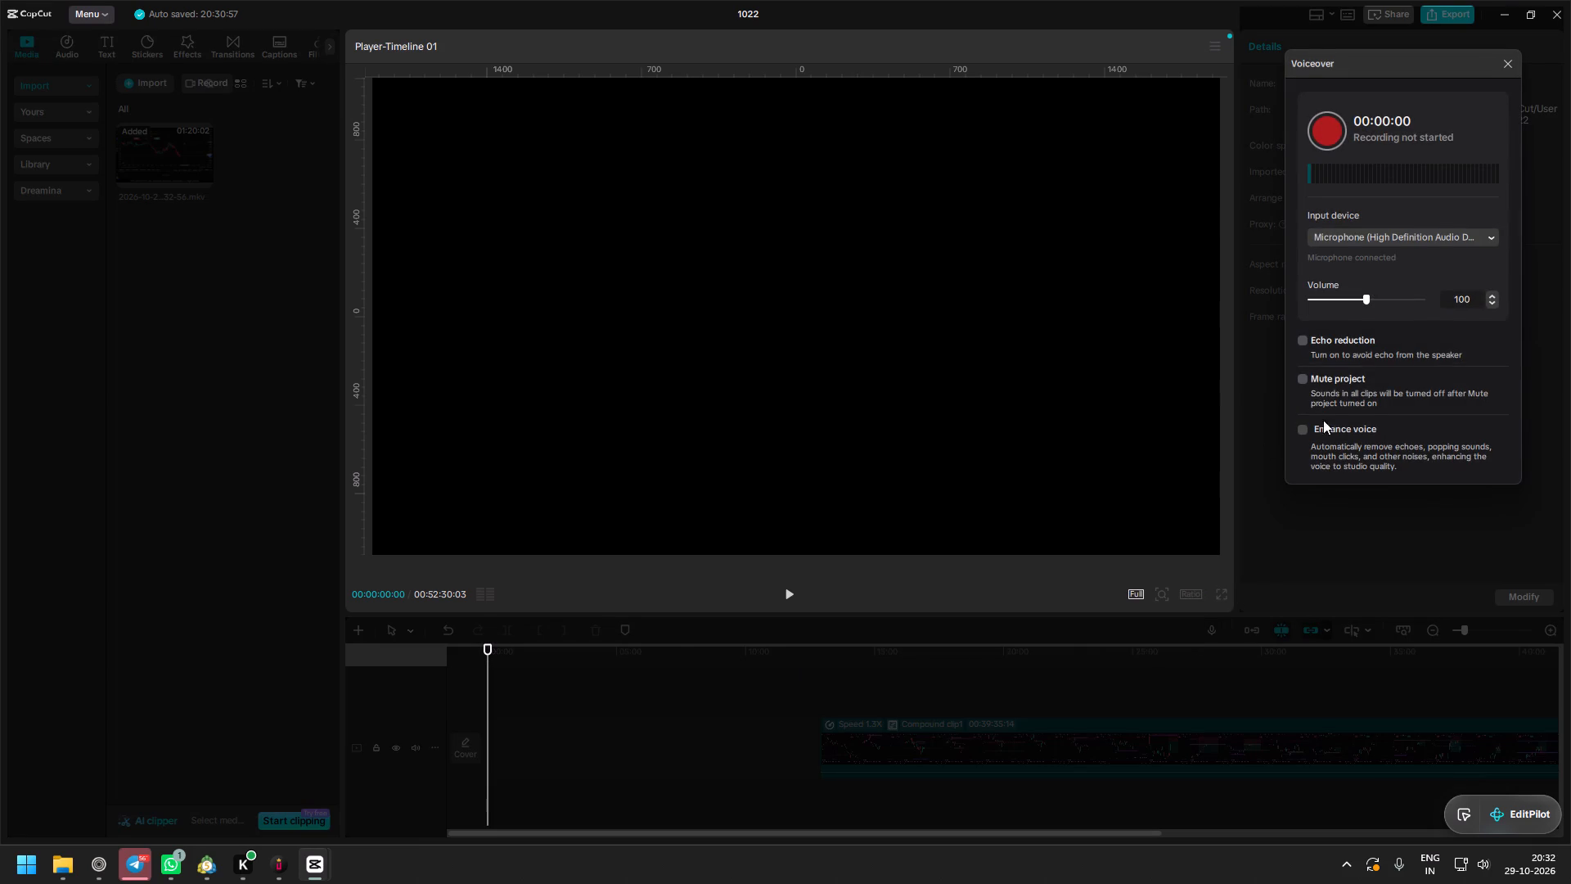
pyautogui.click(1302, 339)
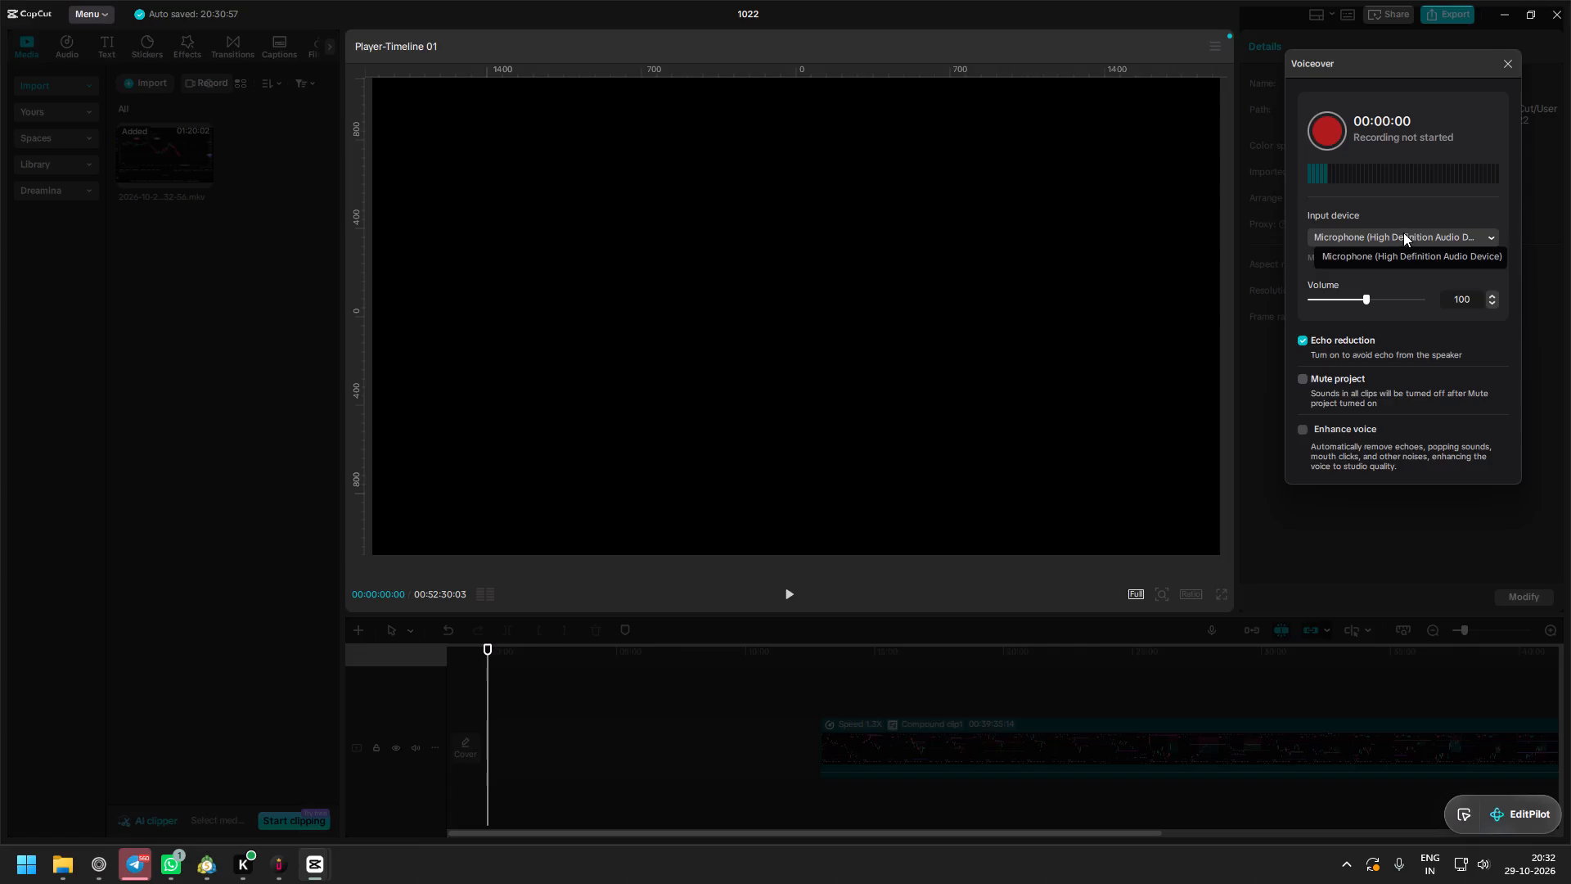
pyautogui.click(1325, 132)
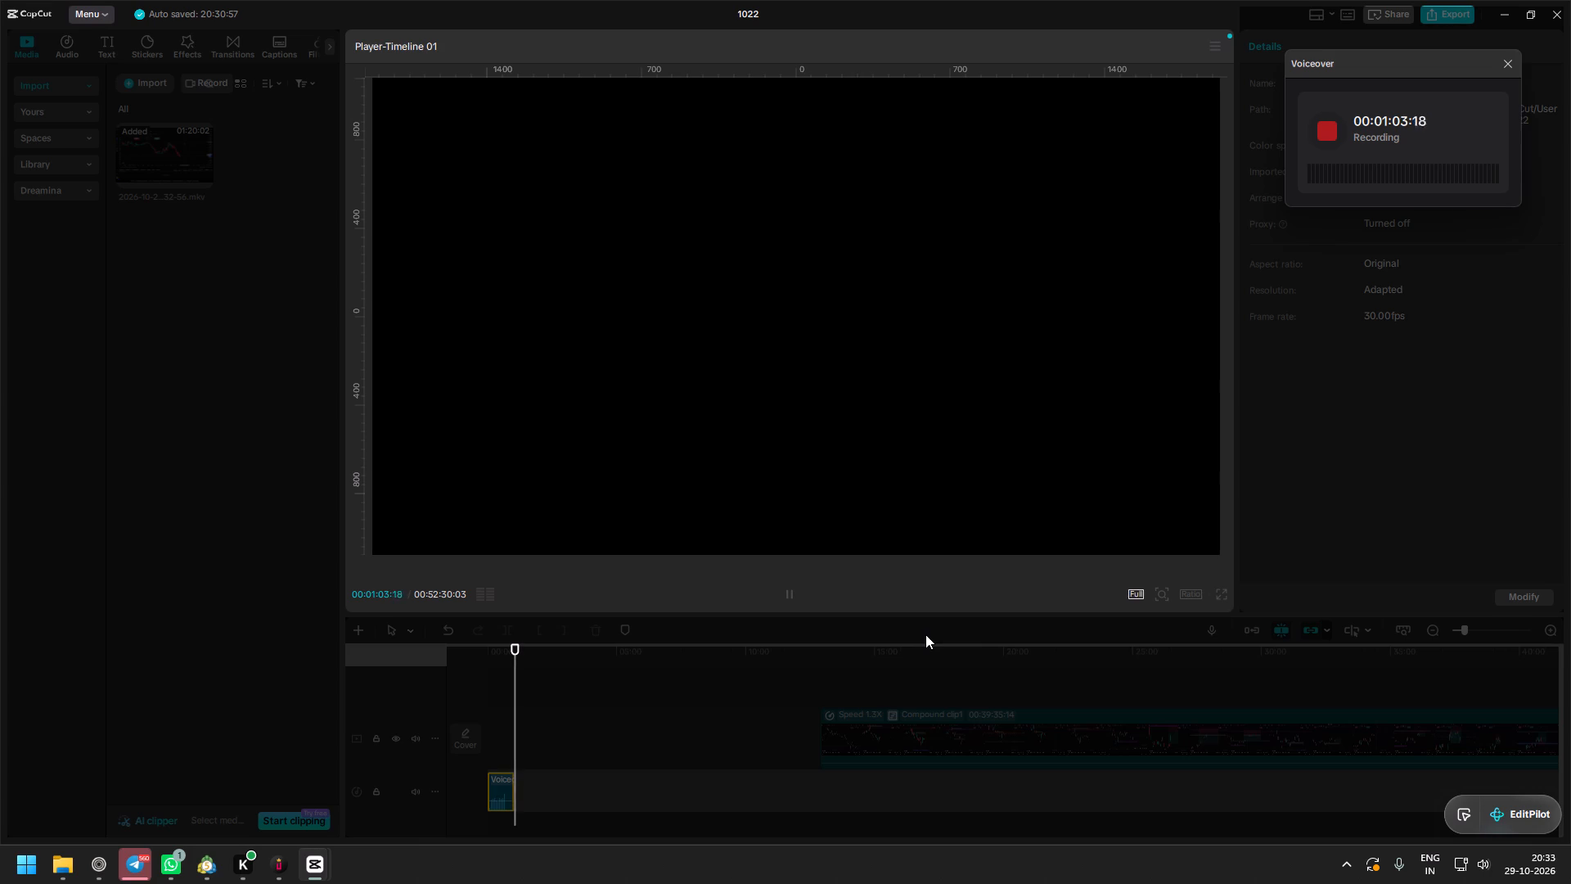
pyautogui.click(1325, 133)
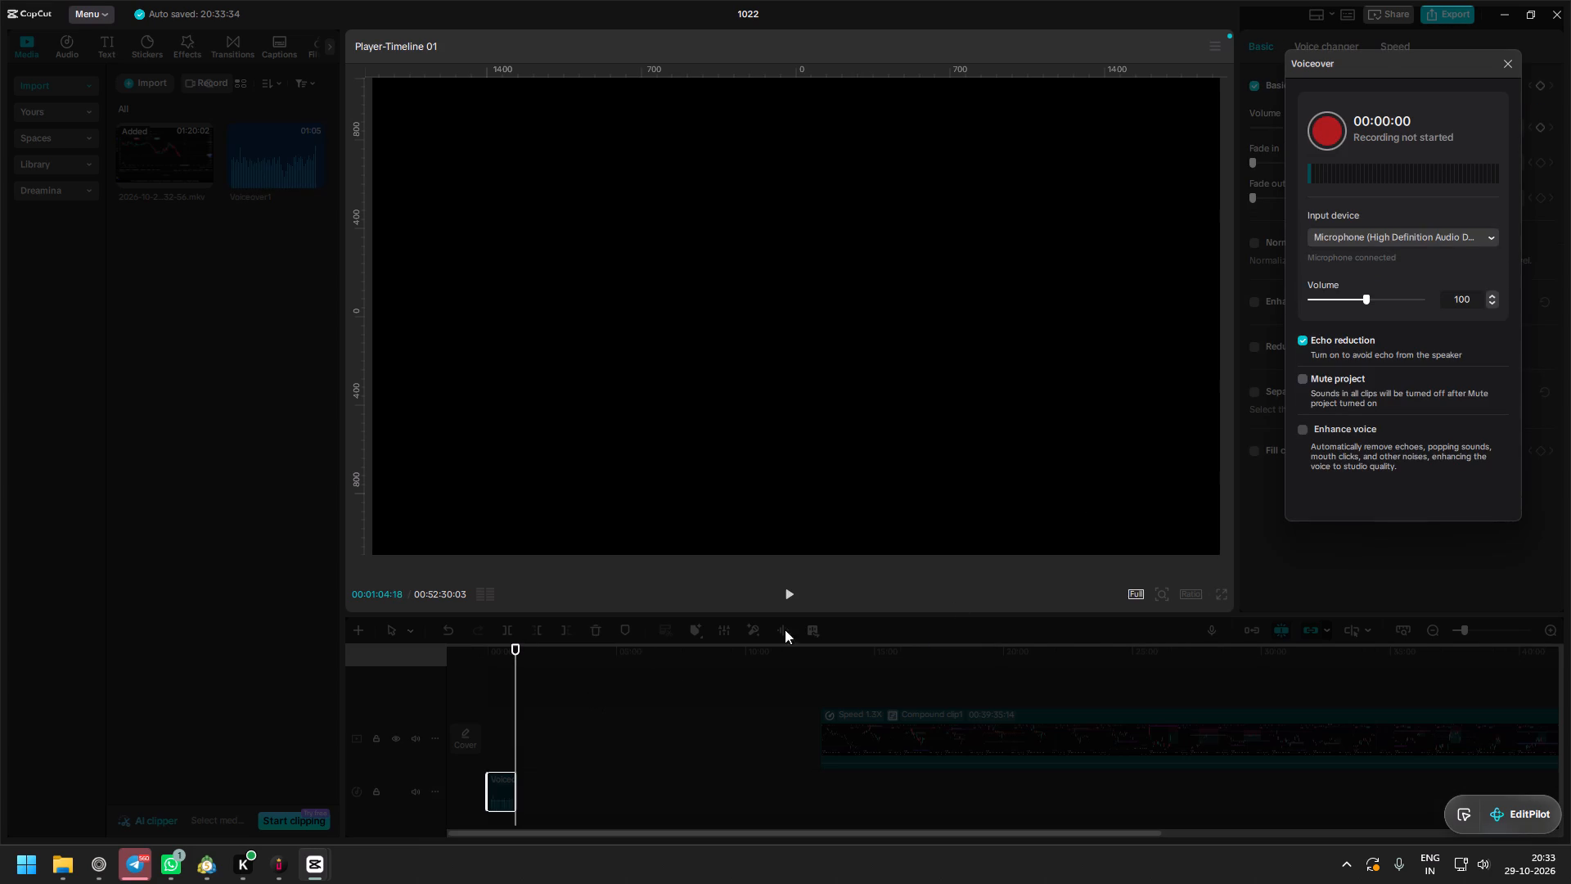
pyautogui.click(1506, 60)
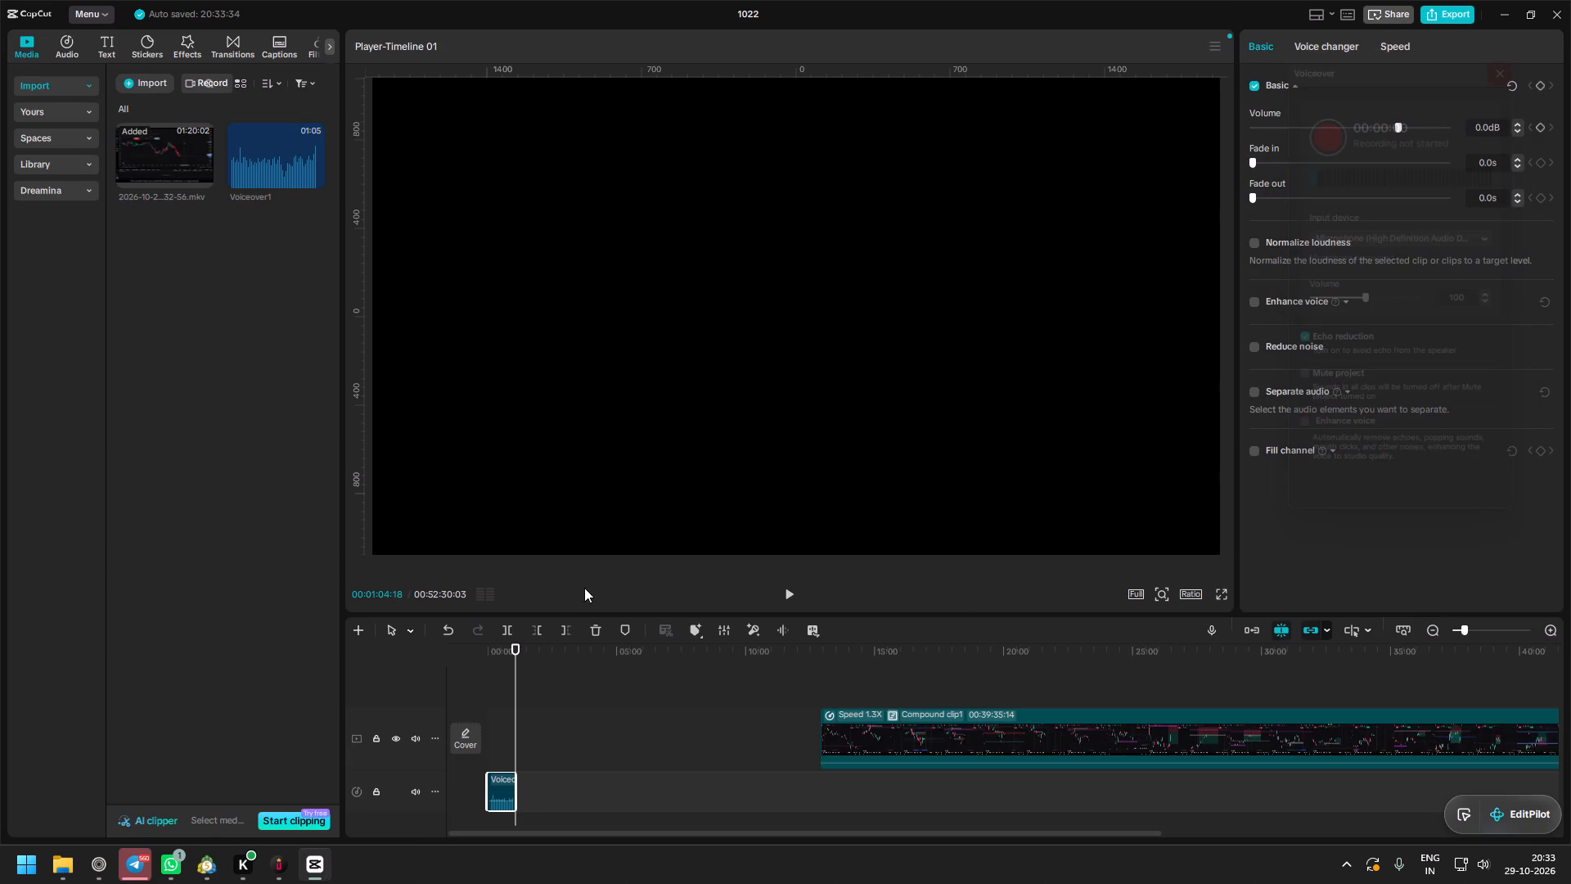
# Trim the silent opening of the voiceover up to about 2.7 s and move the clip back to 00:00.
pyautogui.moveTo(514, 652); pyautogui.dragTo(367, 666)
pyautogui.press('space')
pyautogui.keyDown('ctrl'); pyautogui.scroll(8, 560, 741); pyautogui.keyUp('ctrl')
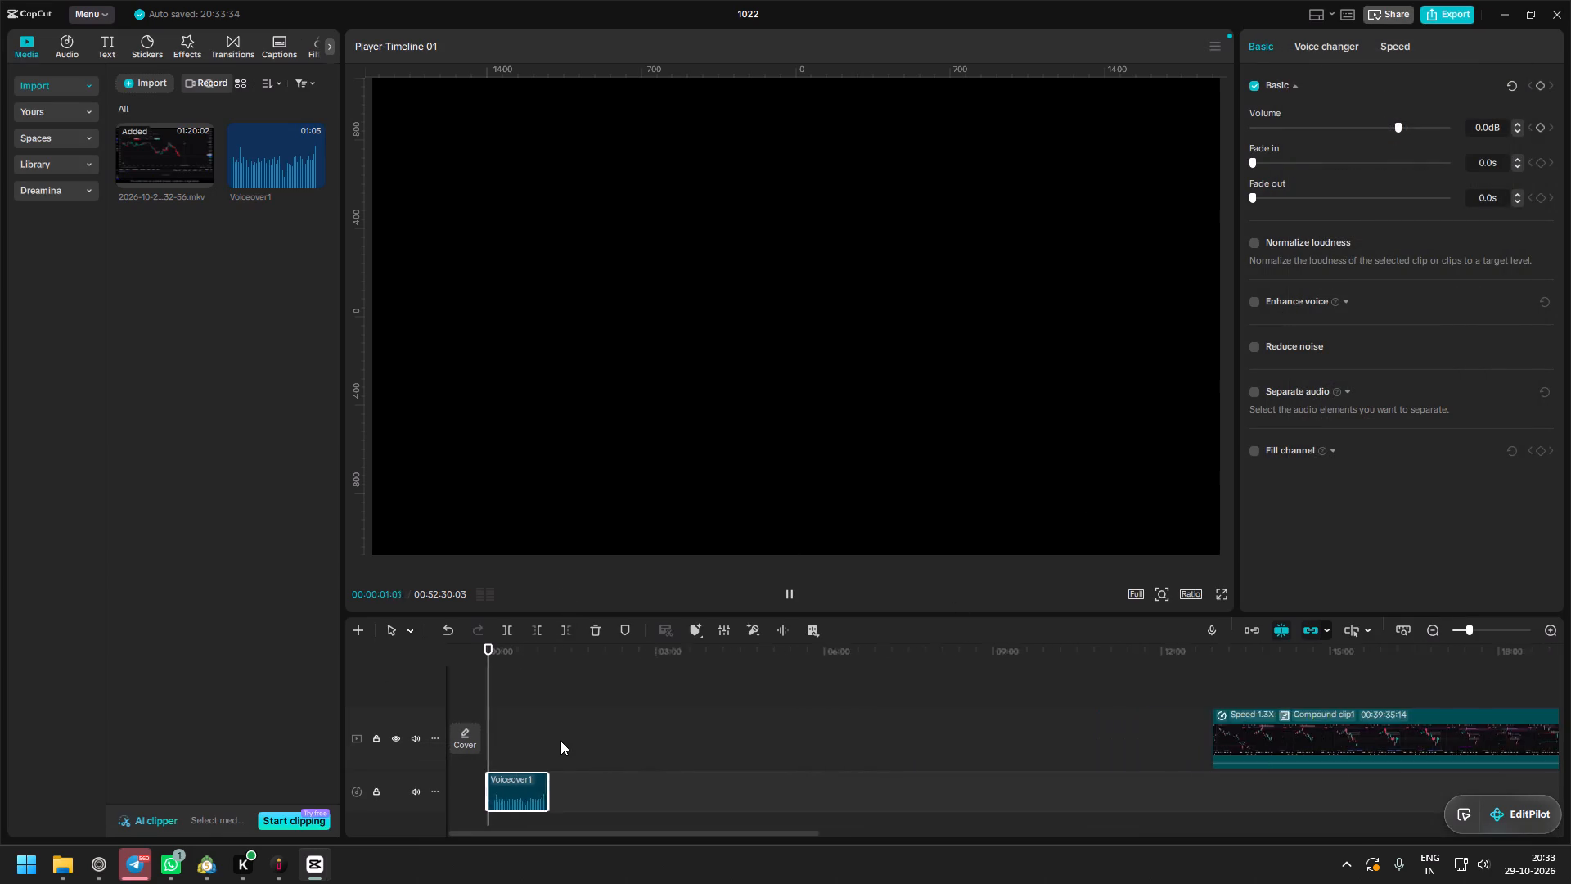
pyautogui.keyDown('ctrl'); pyautogui.scroll(19, 560, 741); pyautogui.keyUp('ctrl')
pyautogui.keyDown('ctrl'); pyautogui.scroll(5, 560, 741); pyautogui.keyUp('ctrl')
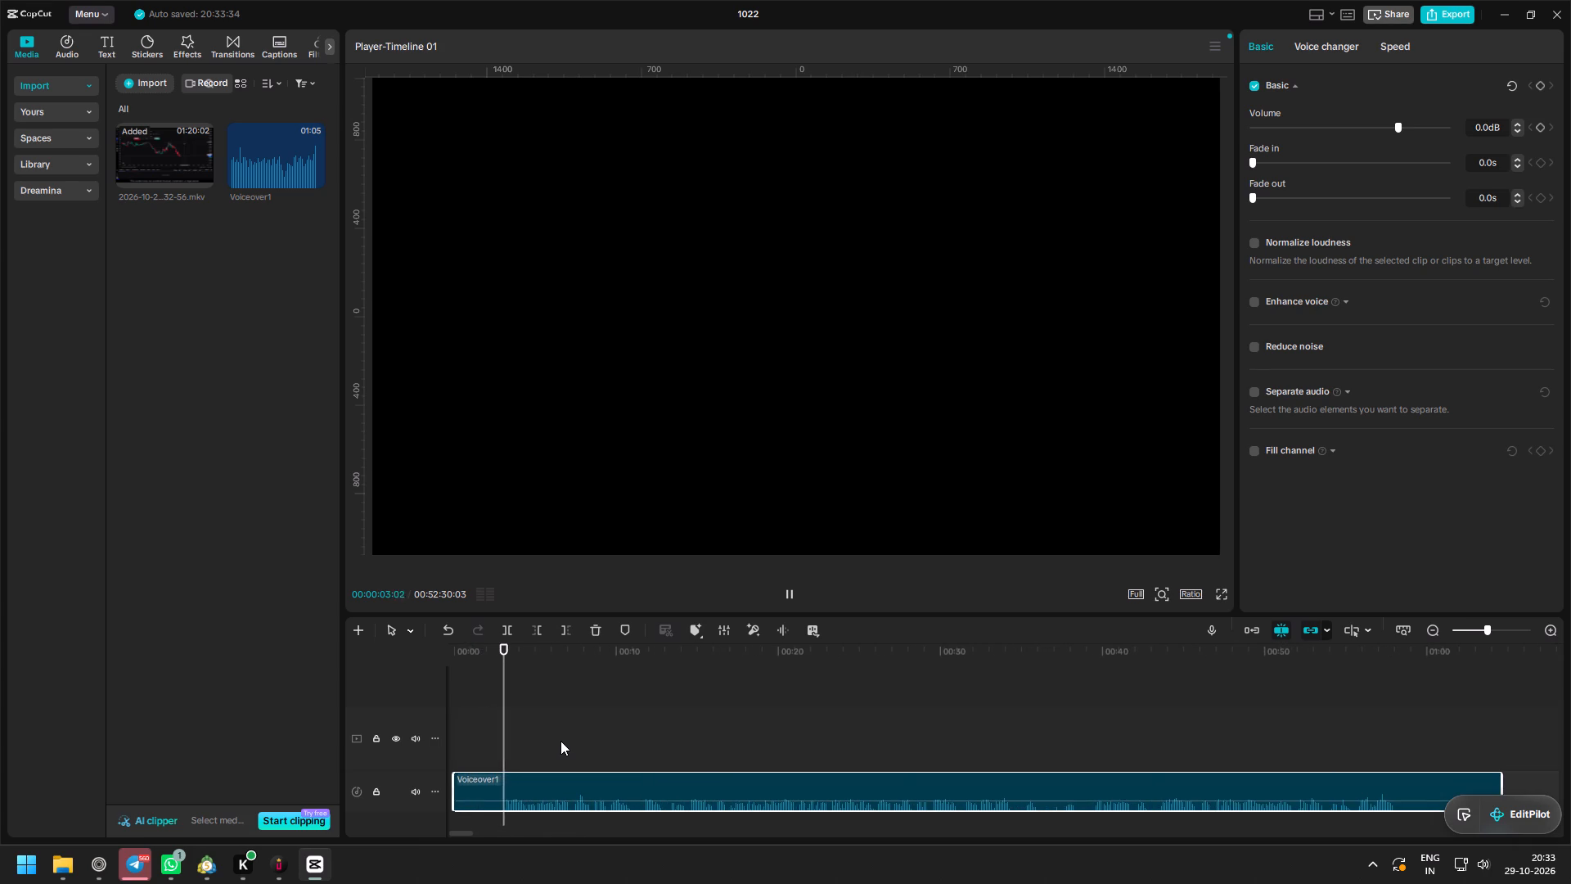
pyautogui.moveTo(520, 653); pyautogui.dragTo(535, 660)
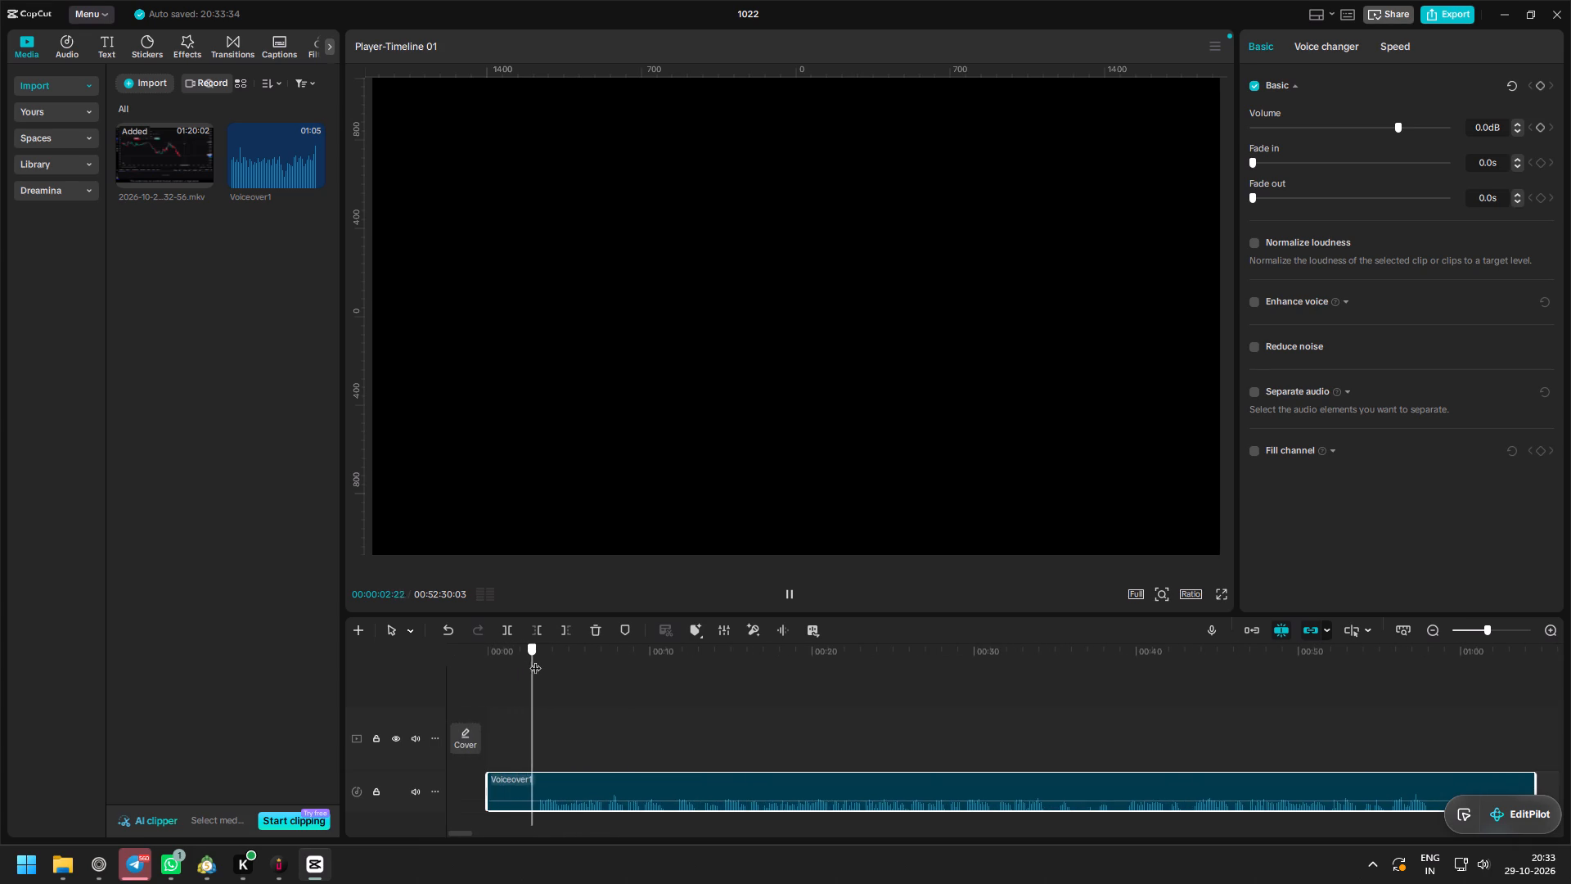
pyautogui.moveTo(535, 660); pyautogui.dragTo(533, 660)
pyautogui.write('q')
pyautogui.press('space')
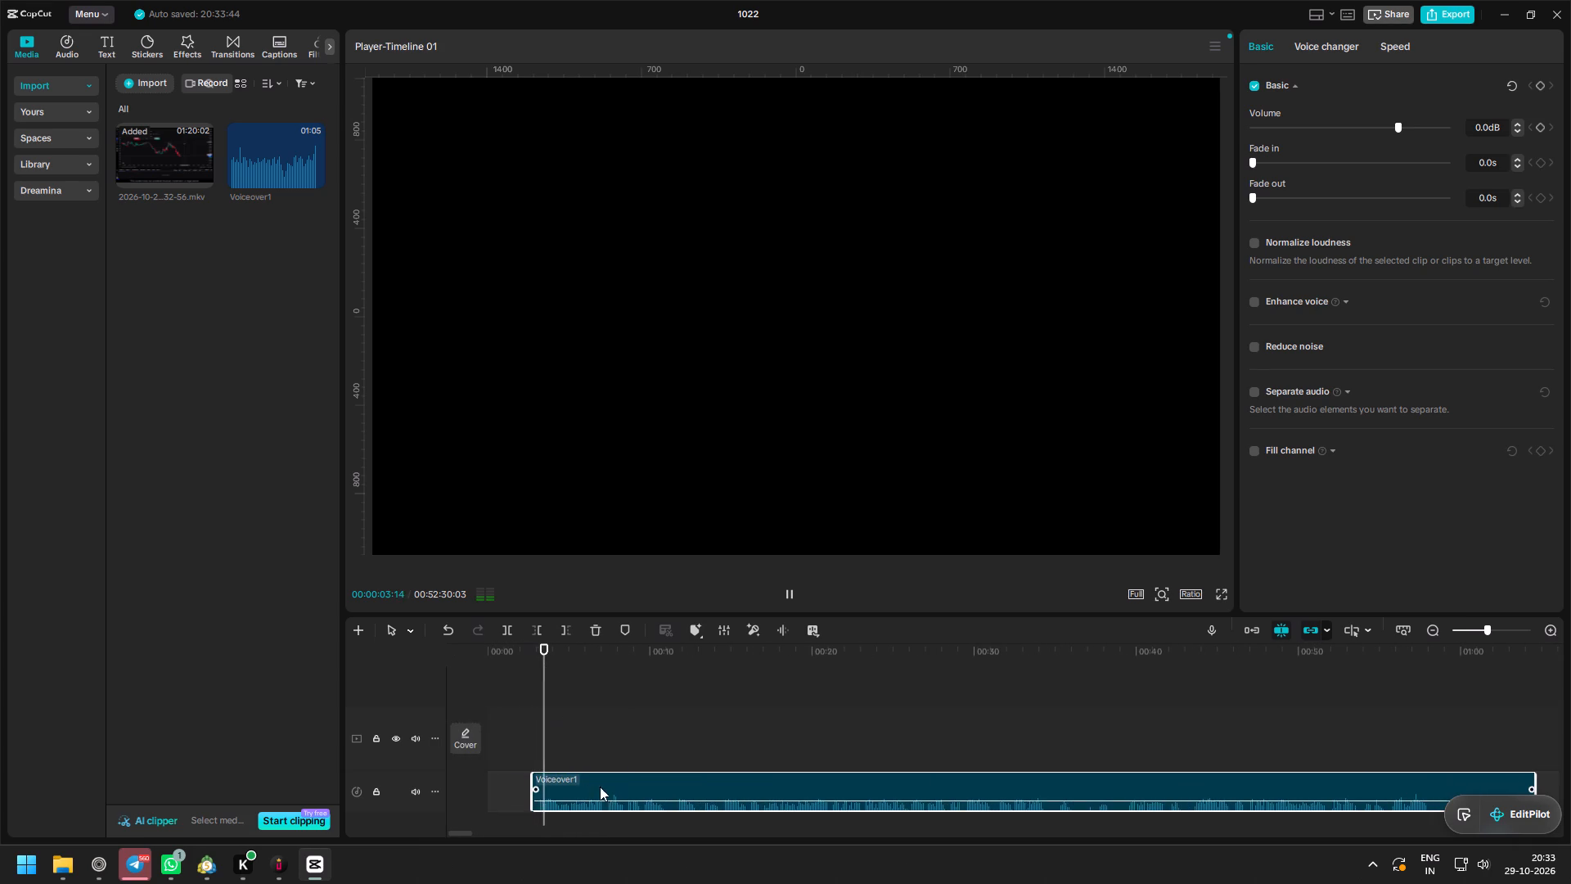
pyautogui.moveTo(602, 787); pyautogui.dragTo(502, 780)
# Replay the voiceover's opening and trim off its first 10 frames or so.
pyautogui.press('space')
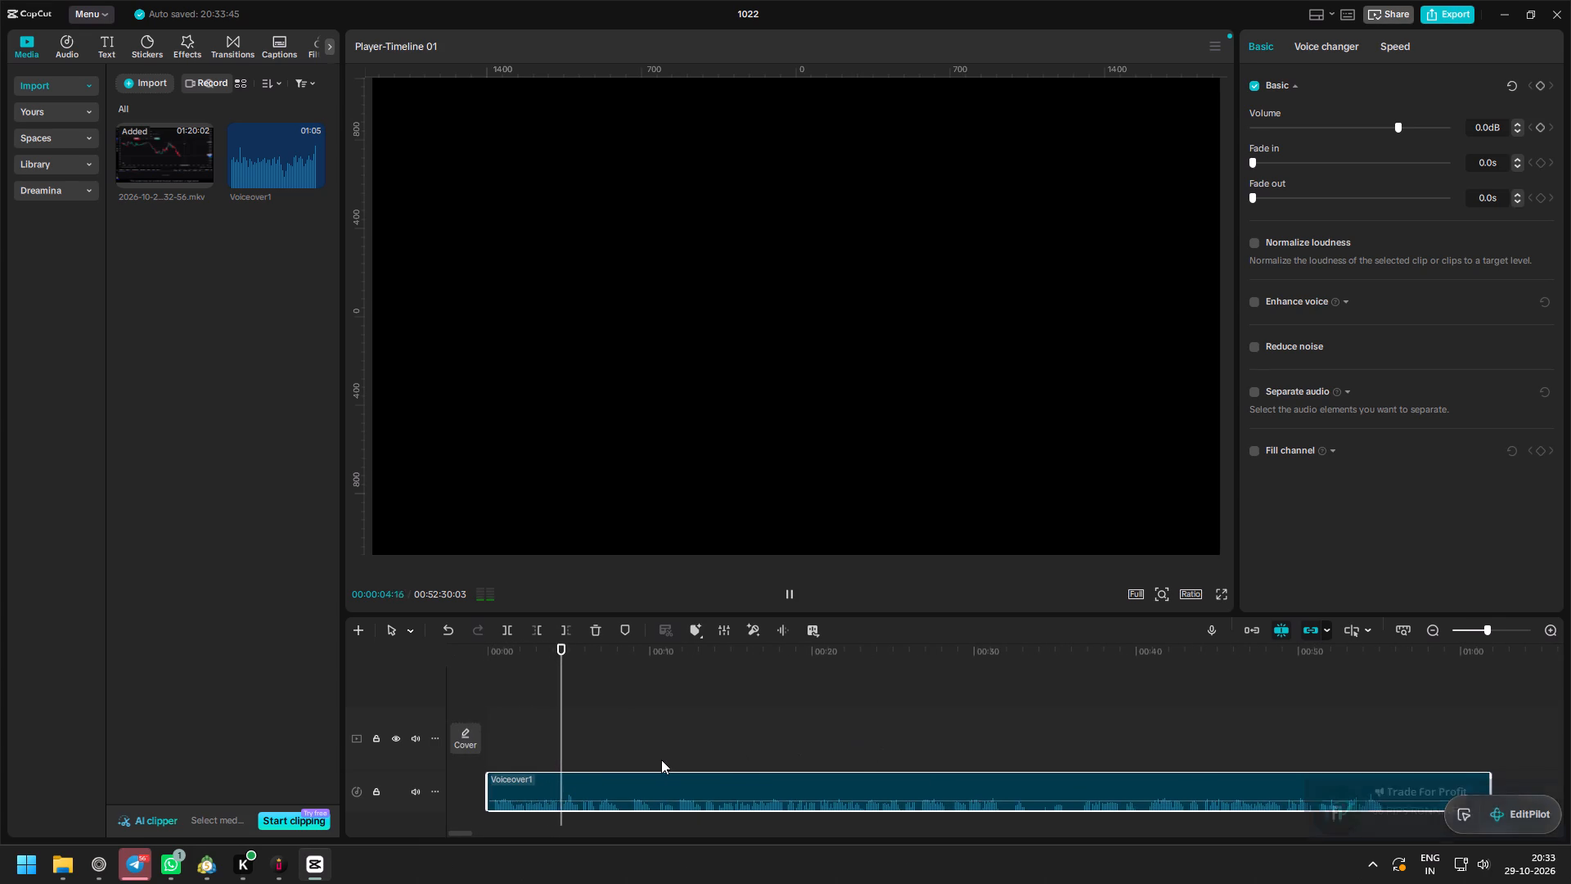
pyautogui.keyDown('ctrl'); pyautogui.scroll(19, 659, 760); pyautogui.keyUp('ctrl')
pyautogui.press('space')
pyautogui.moveTo(584, 652); pyautogui.dragTo(520, 652)
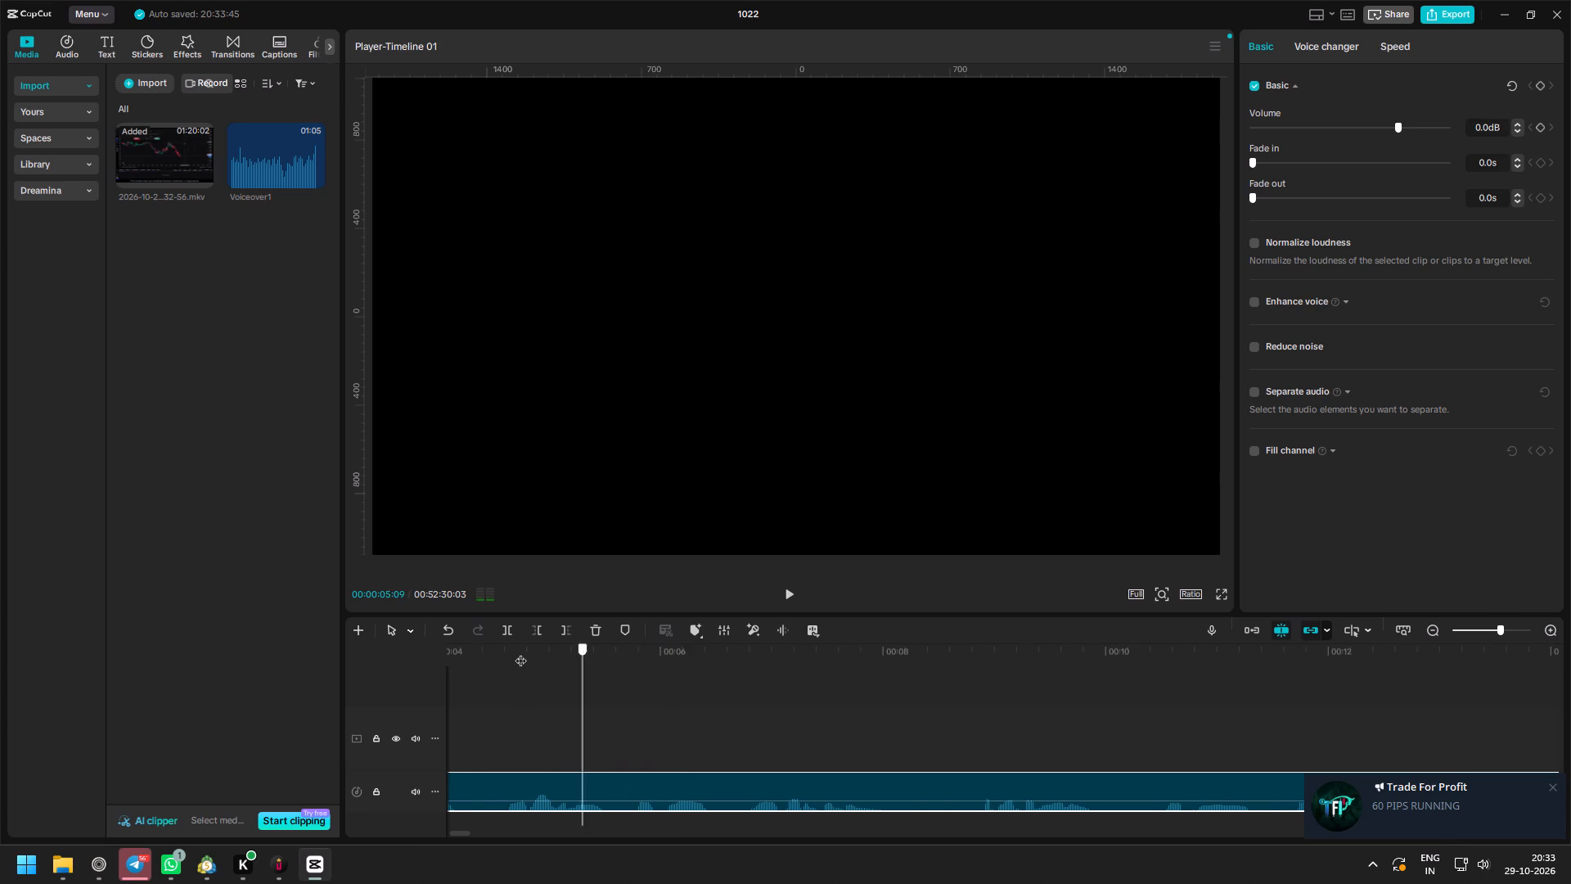
pyautogui.moveTo(520, 652); pyautogui.dragTo(218, 670)
pyautogui.press('space')
pyautogui.press('space')
pyautogui.click(526, 659)
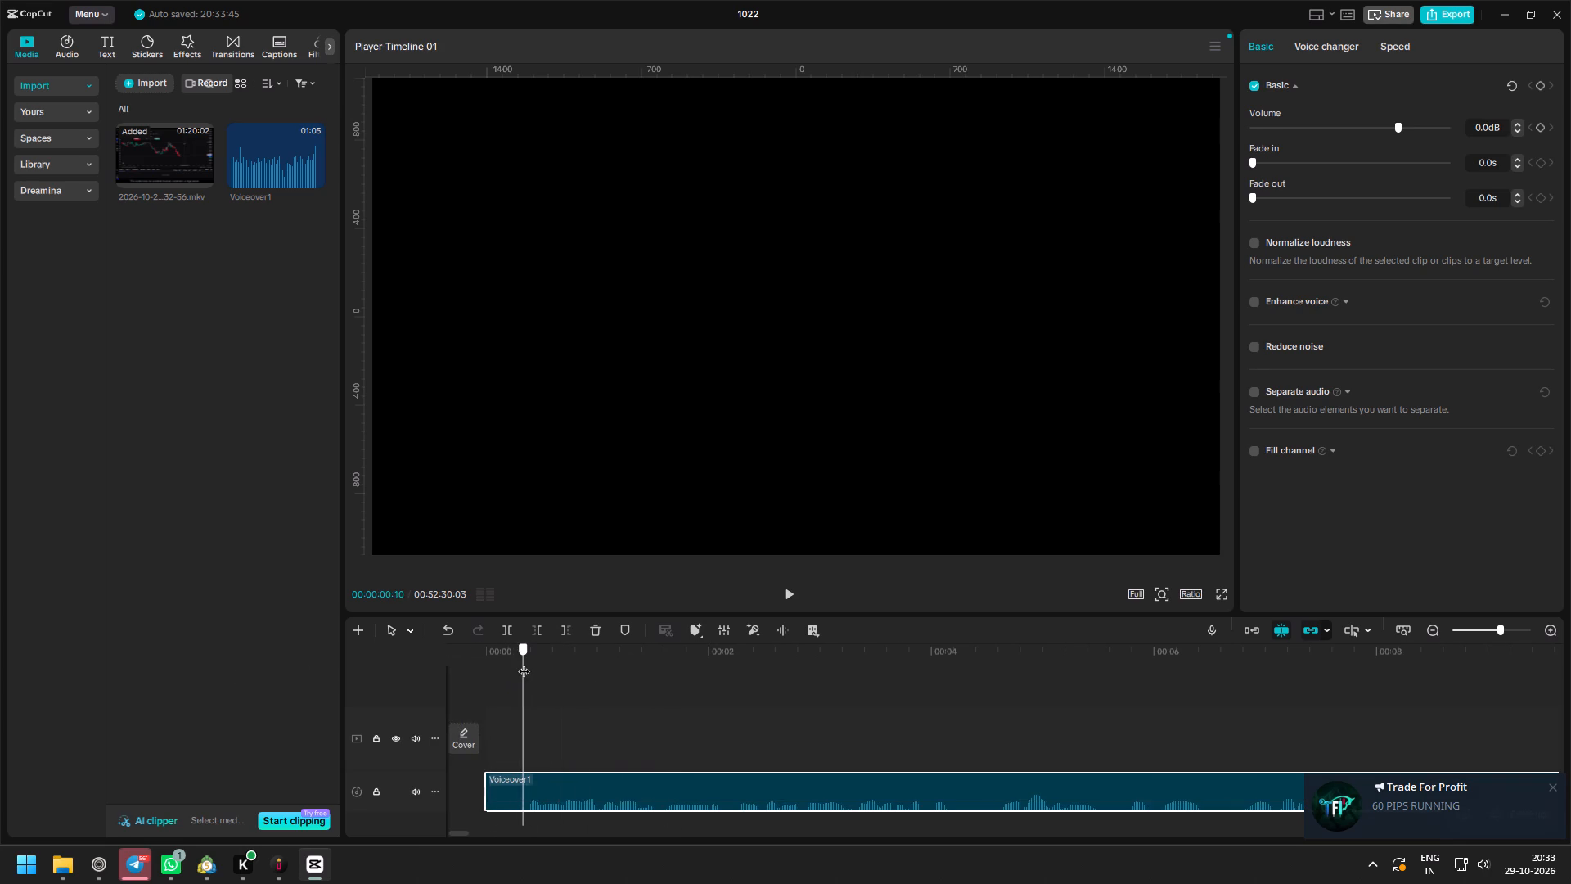
pyautogui.write('q')
# Cut the pause out of the voiceover between about 4.2 s and 4.6 s, leaving a gap.
pyautogui.press('space')
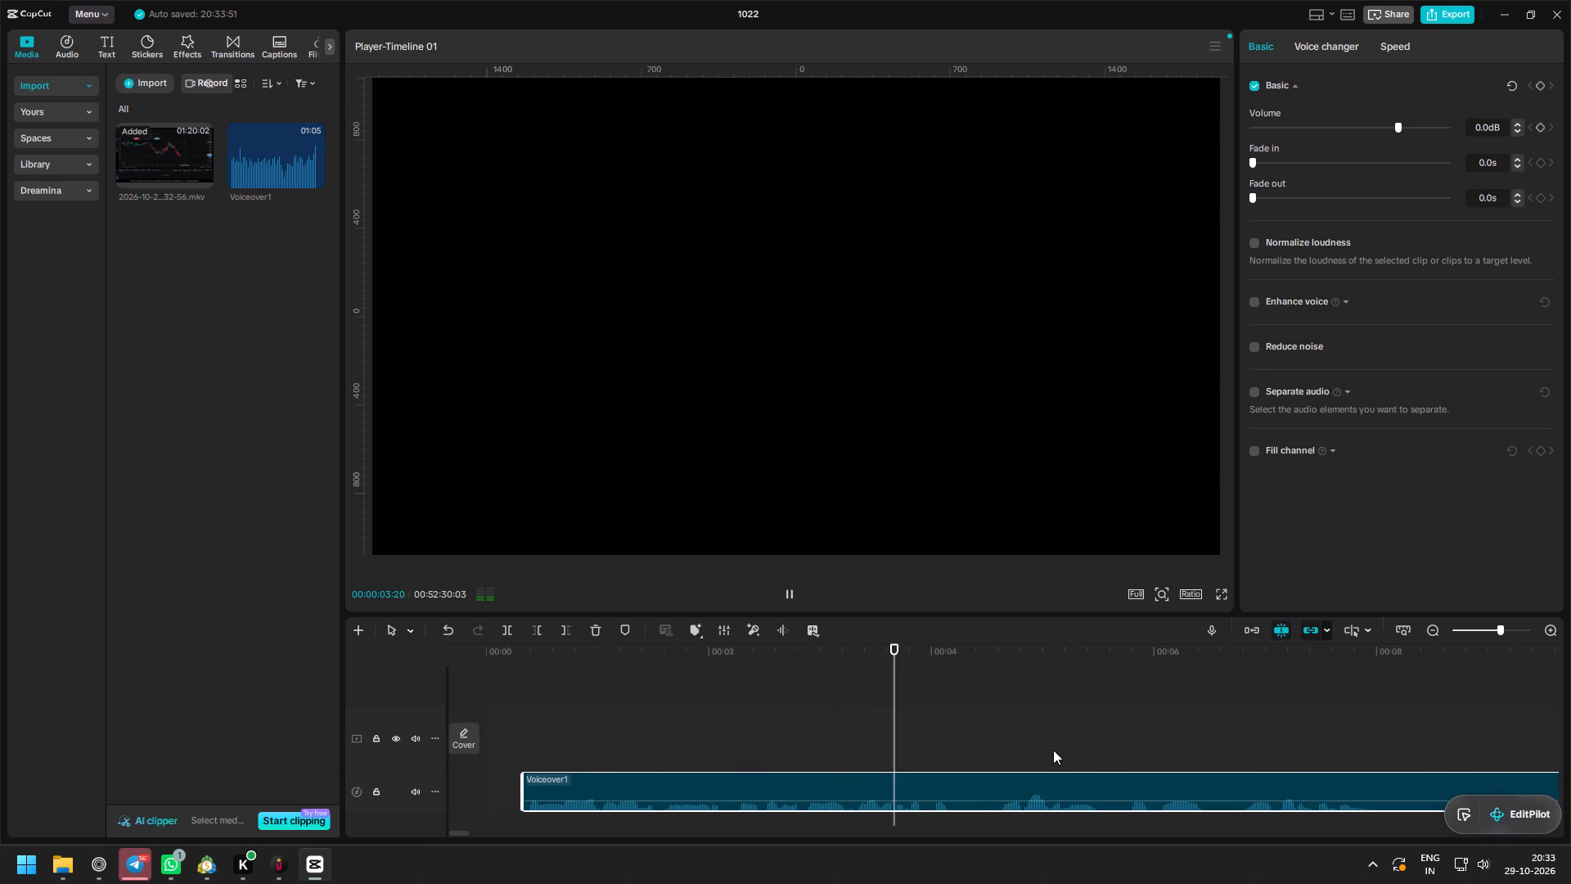
pyautogui.press('space')
pyautogui.hotkey('ctrl', 'b')
pyautogui.moveTo(963, 651); pyautogui.dragTo(997, 661)
pyautogui.write('q')
# Cut the next pause out of the voiceover between about 5.5 s and 5.7 s.
pyautogui.press('space')
pyautogui.press('space')
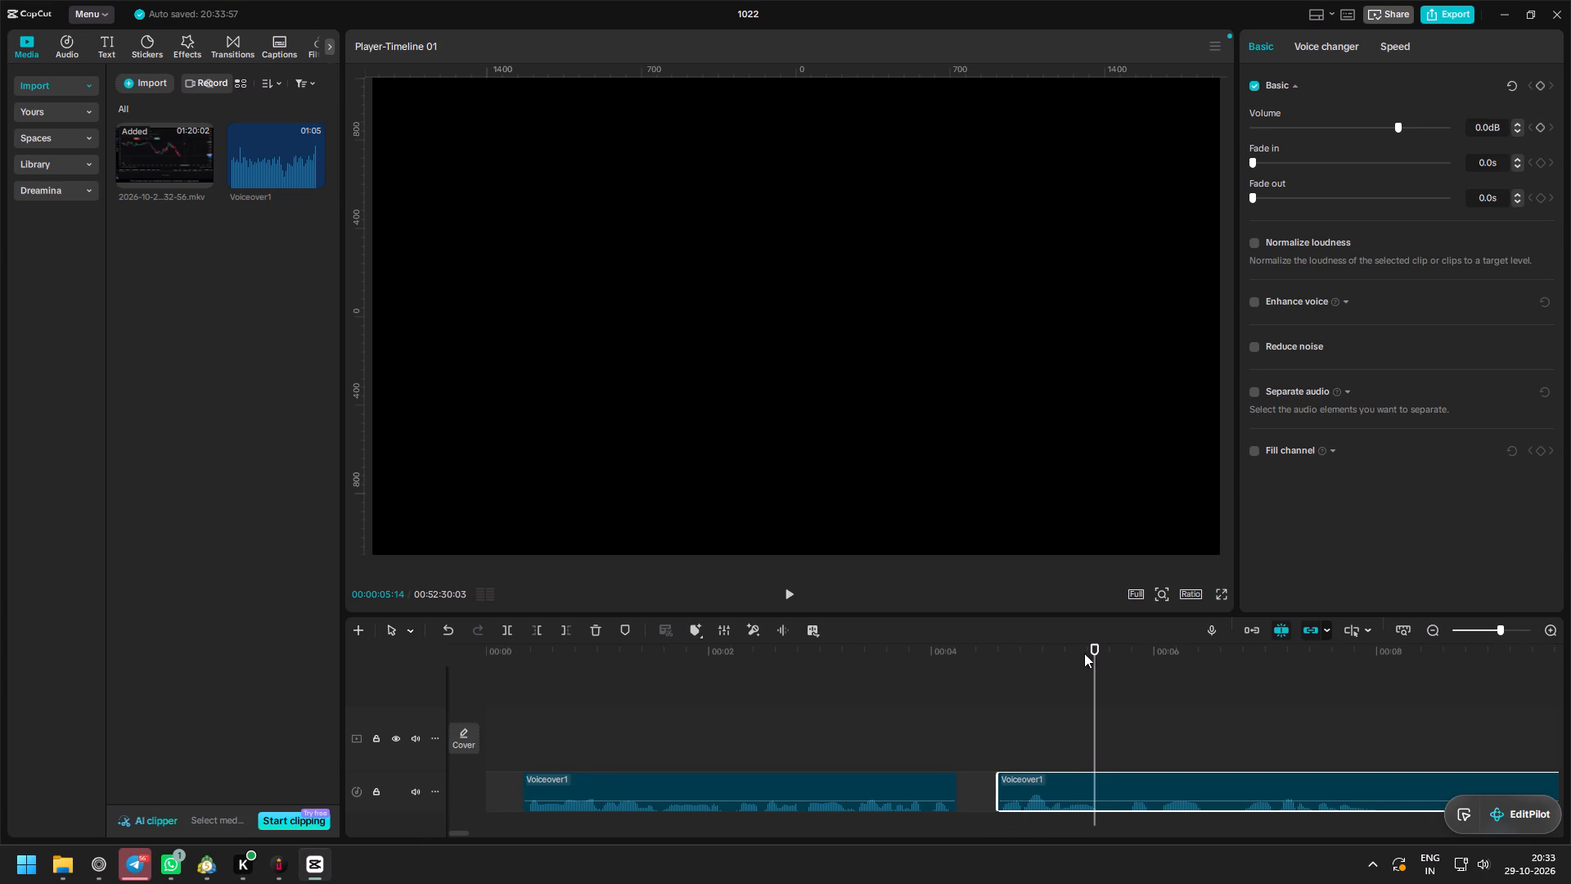
pyautogui.moveTo(1090, 653); pyautogui.dragTo(1098, 658)
pyautogui.hotkey('ctrl', 'b')
pyautogui.moveTo(1098, 658); pyautogui.dragTo(1126, 666)
pyautogui.write('q')
# Cut the following pause out of the voiceover between about 6.5 s and 6.8 s.
pyautogui.press('space')
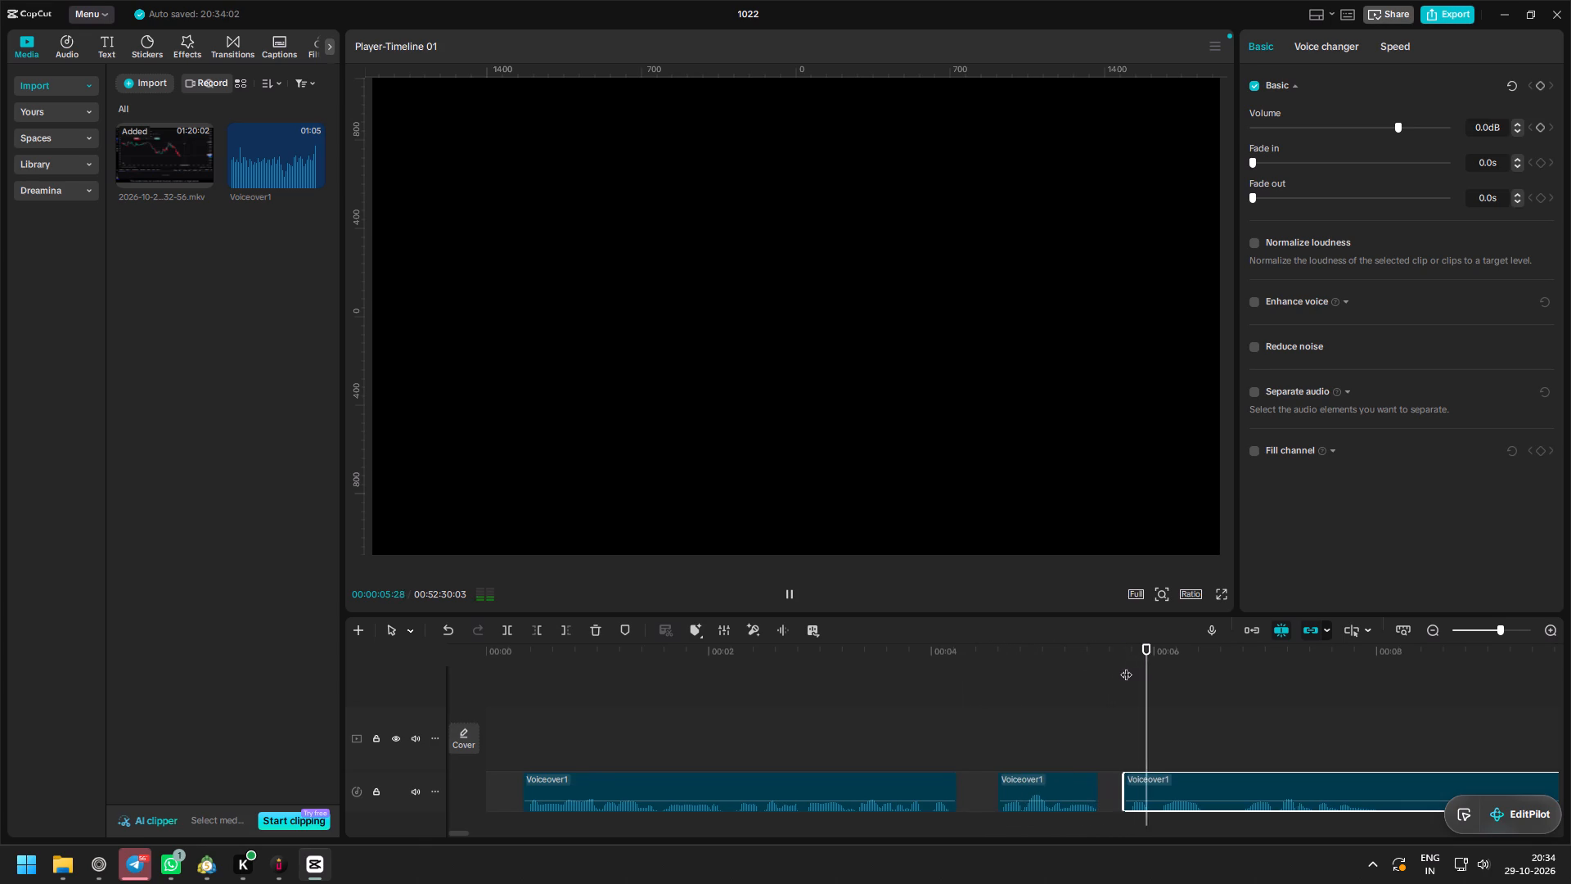
pyautogui.press('space')
pyautogui.hotkey('ctrl', 'b')
pyautogui.moveTo(1221, 649); pyautogui.dragTo(1240, 655)
pyautogui.press('q')
# Listen onward and split the voiceover at 00:00:08:00.
pyautogui.press('space')
pyautogui.press('space')
pyautogui.hotkey('ctrl', 'b')
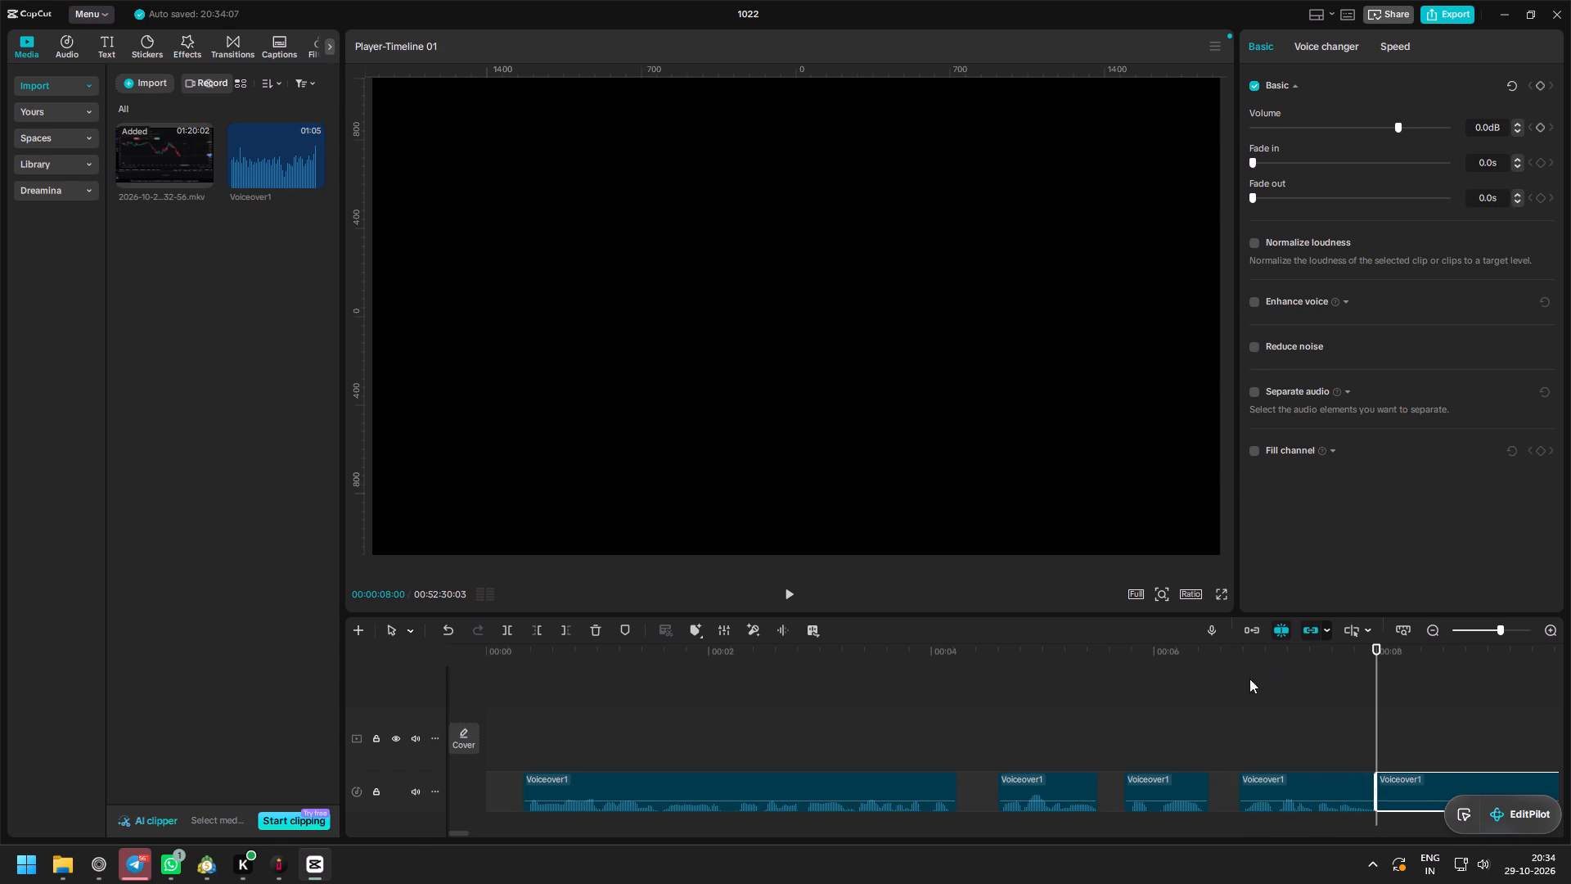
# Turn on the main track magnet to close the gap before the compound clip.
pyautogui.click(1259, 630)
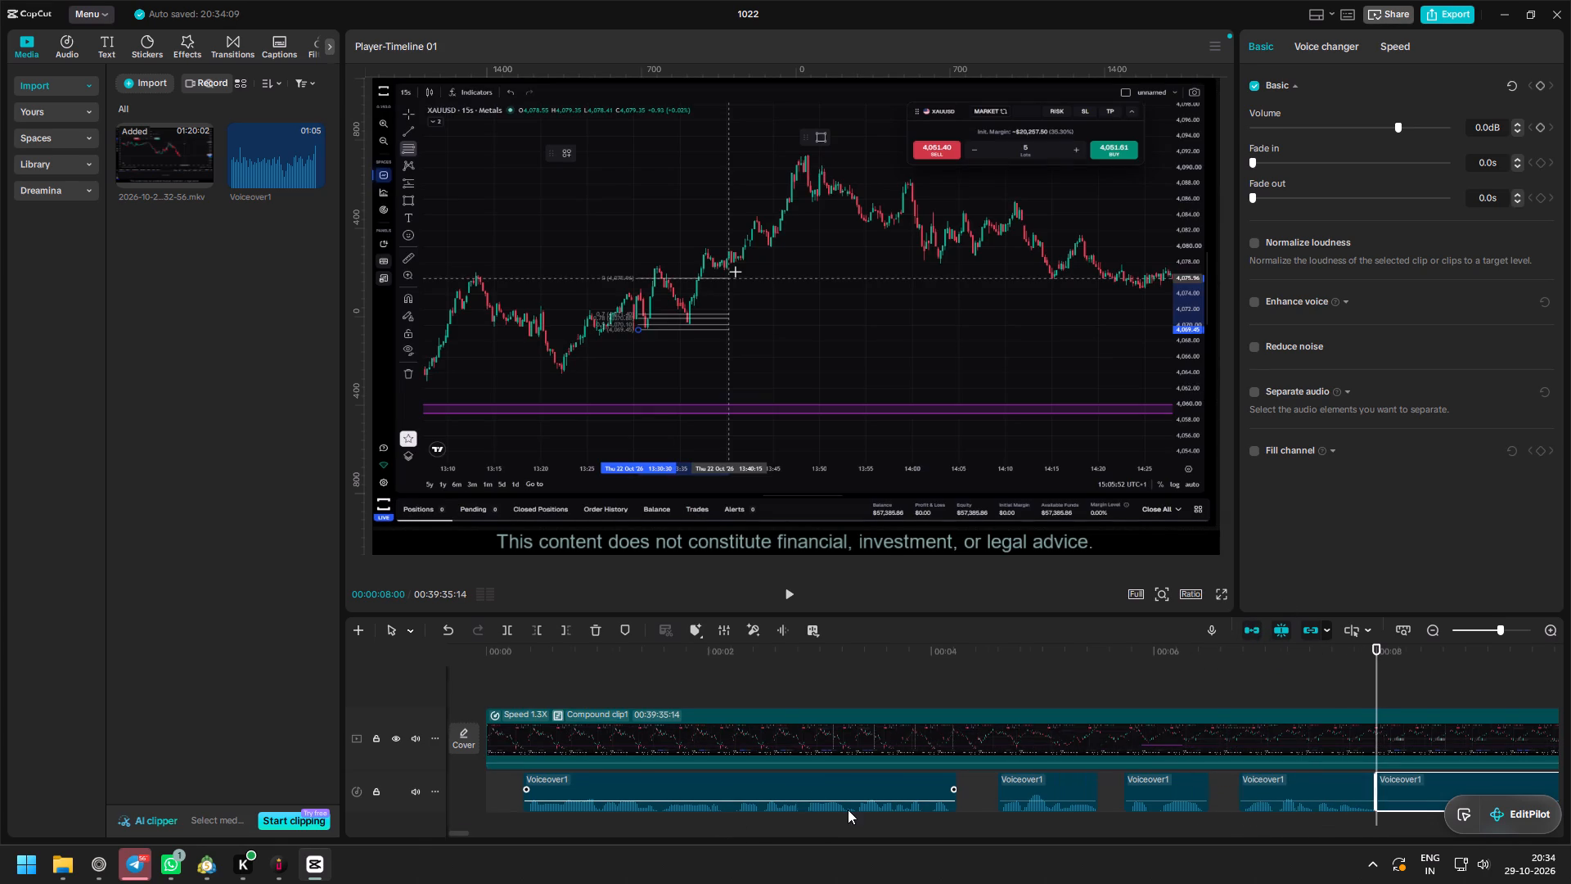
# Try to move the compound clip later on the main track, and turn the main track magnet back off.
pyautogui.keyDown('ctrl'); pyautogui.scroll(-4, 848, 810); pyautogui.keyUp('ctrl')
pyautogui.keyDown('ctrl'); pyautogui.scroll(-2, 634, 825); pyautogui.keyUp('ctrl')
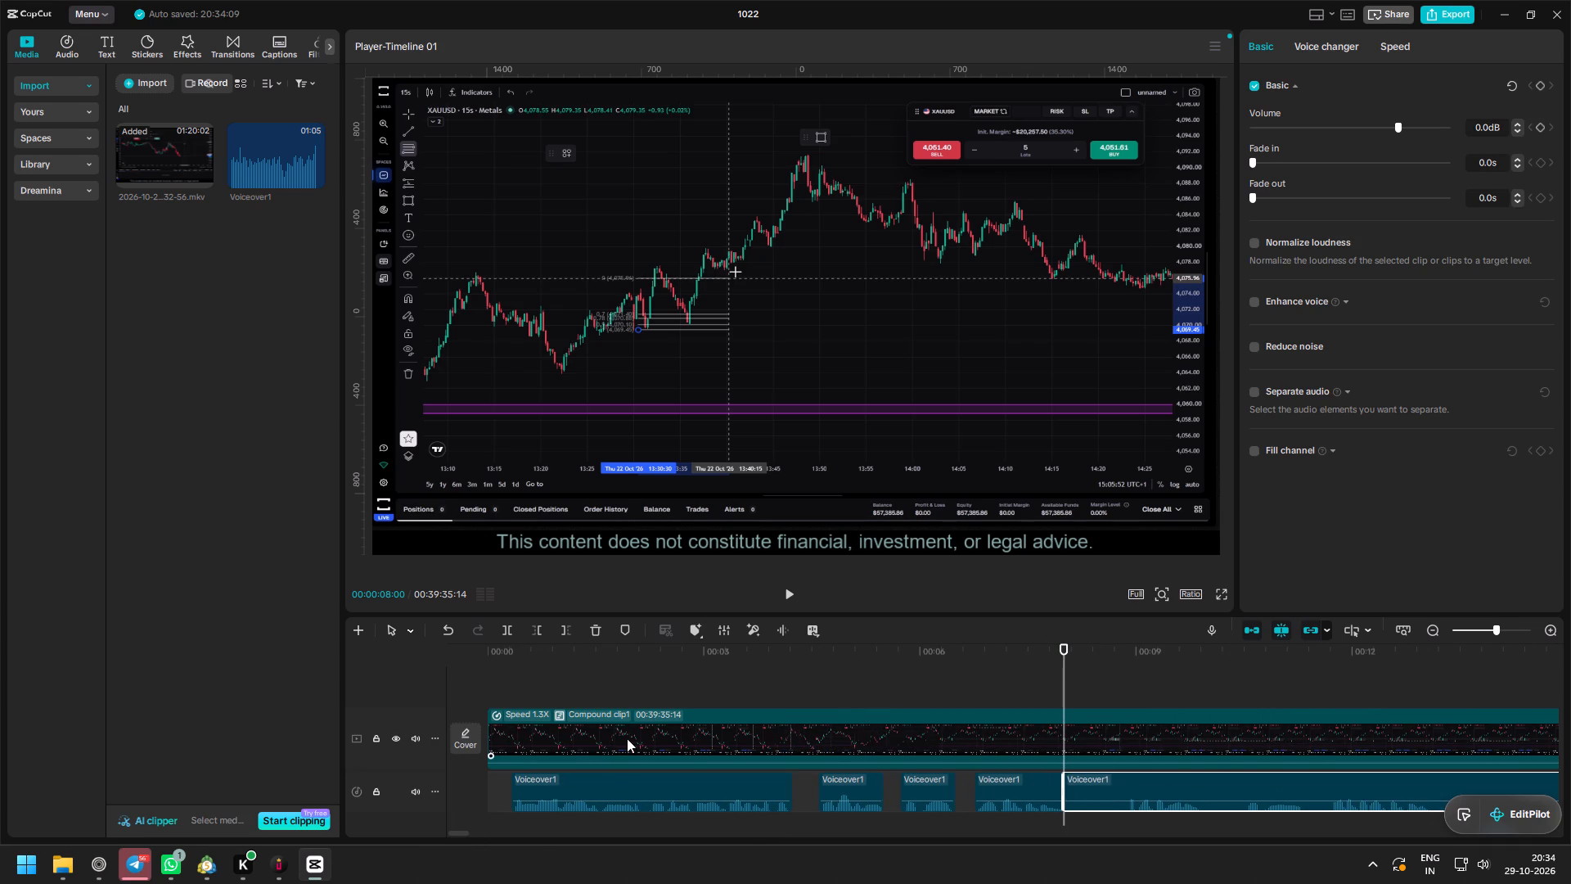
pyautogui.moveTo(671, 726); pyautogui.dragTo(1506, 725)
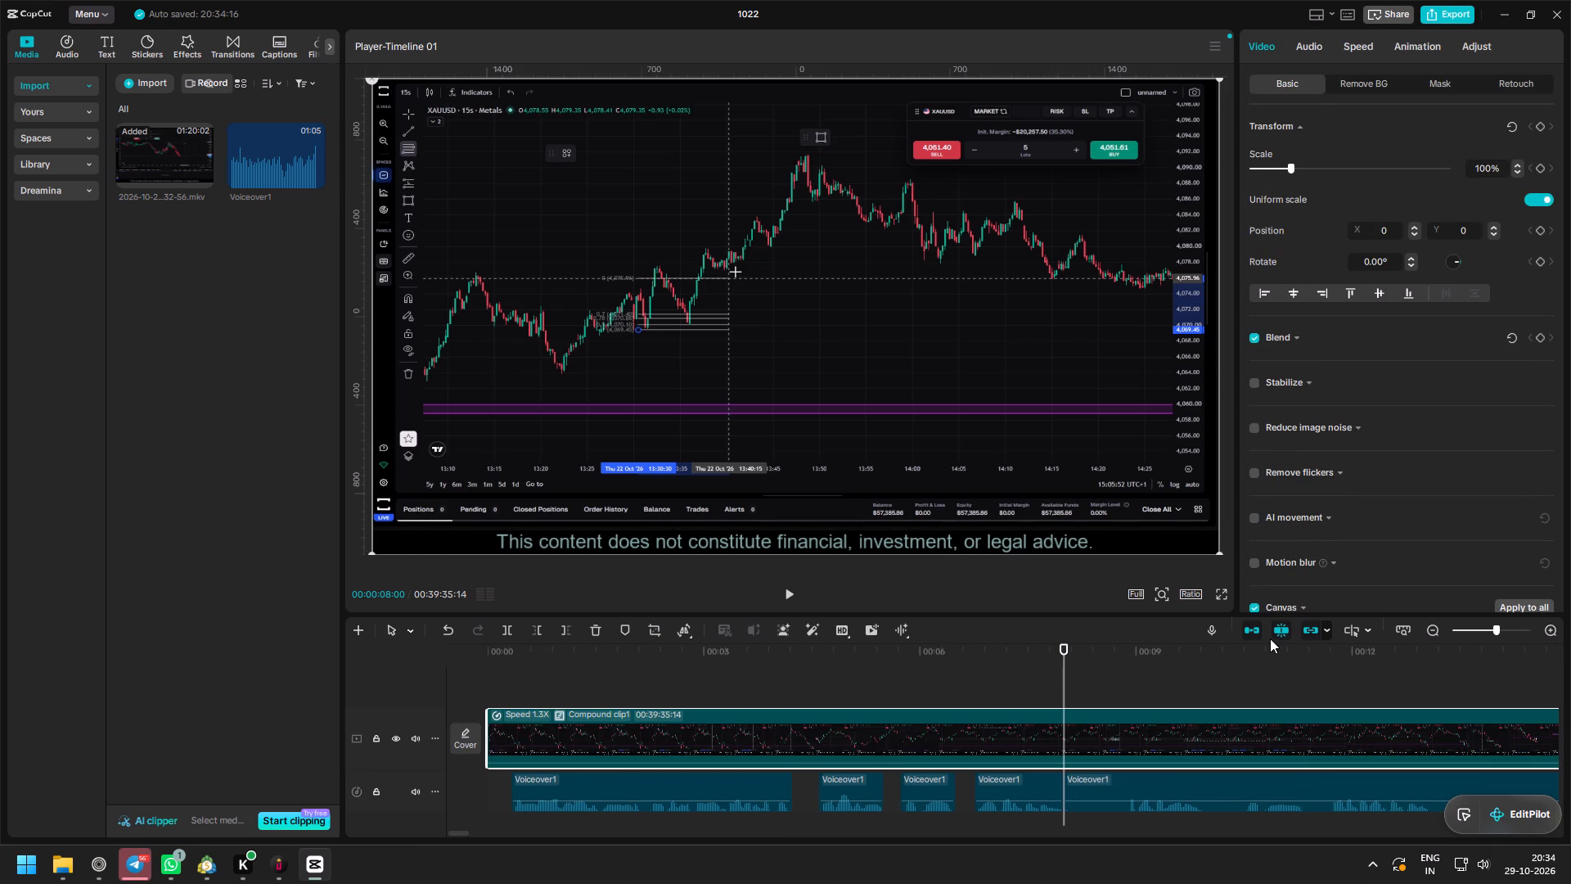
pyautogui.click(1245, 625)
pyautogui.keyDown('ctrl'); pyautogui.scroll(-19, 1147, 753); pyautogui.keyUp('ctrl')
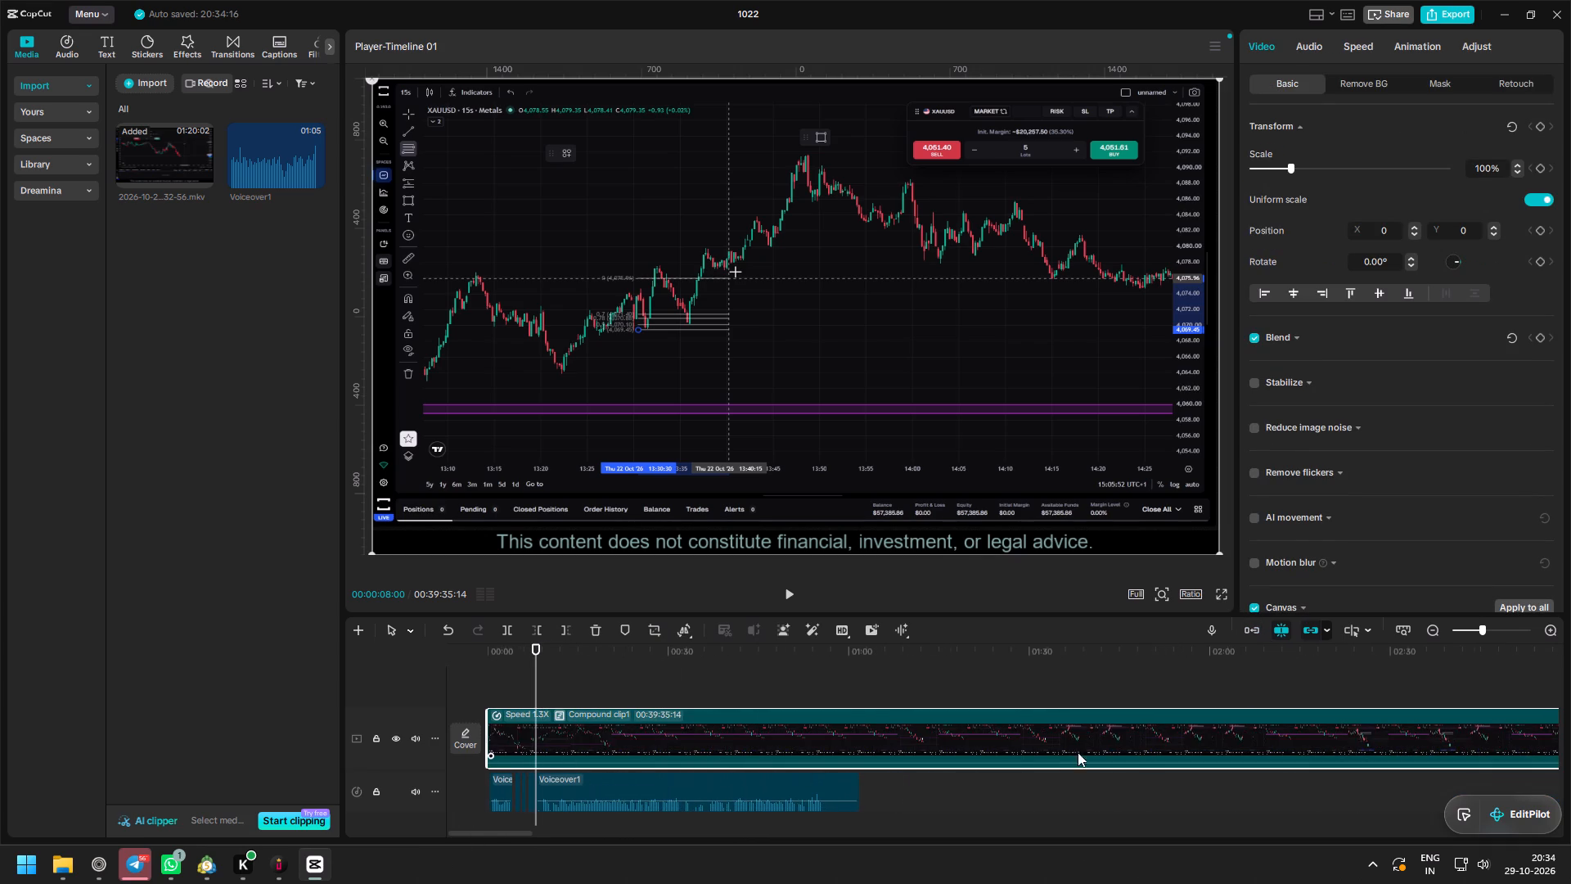
# Move the compound clip later on the main track so that it starts at about 00:01:24.
pyautogui.moveTo(604, 726); pyautogui.dragTo(1112, 734)
# Trim the start of the last voiceover segment from 00:00:08:00 to 00:00:08:26 to remove the silence.
pyautogui.keyDown('ctrl'); pyautogui.scroll(8, 668, 790); pyautogui.keyUp('ctrl')
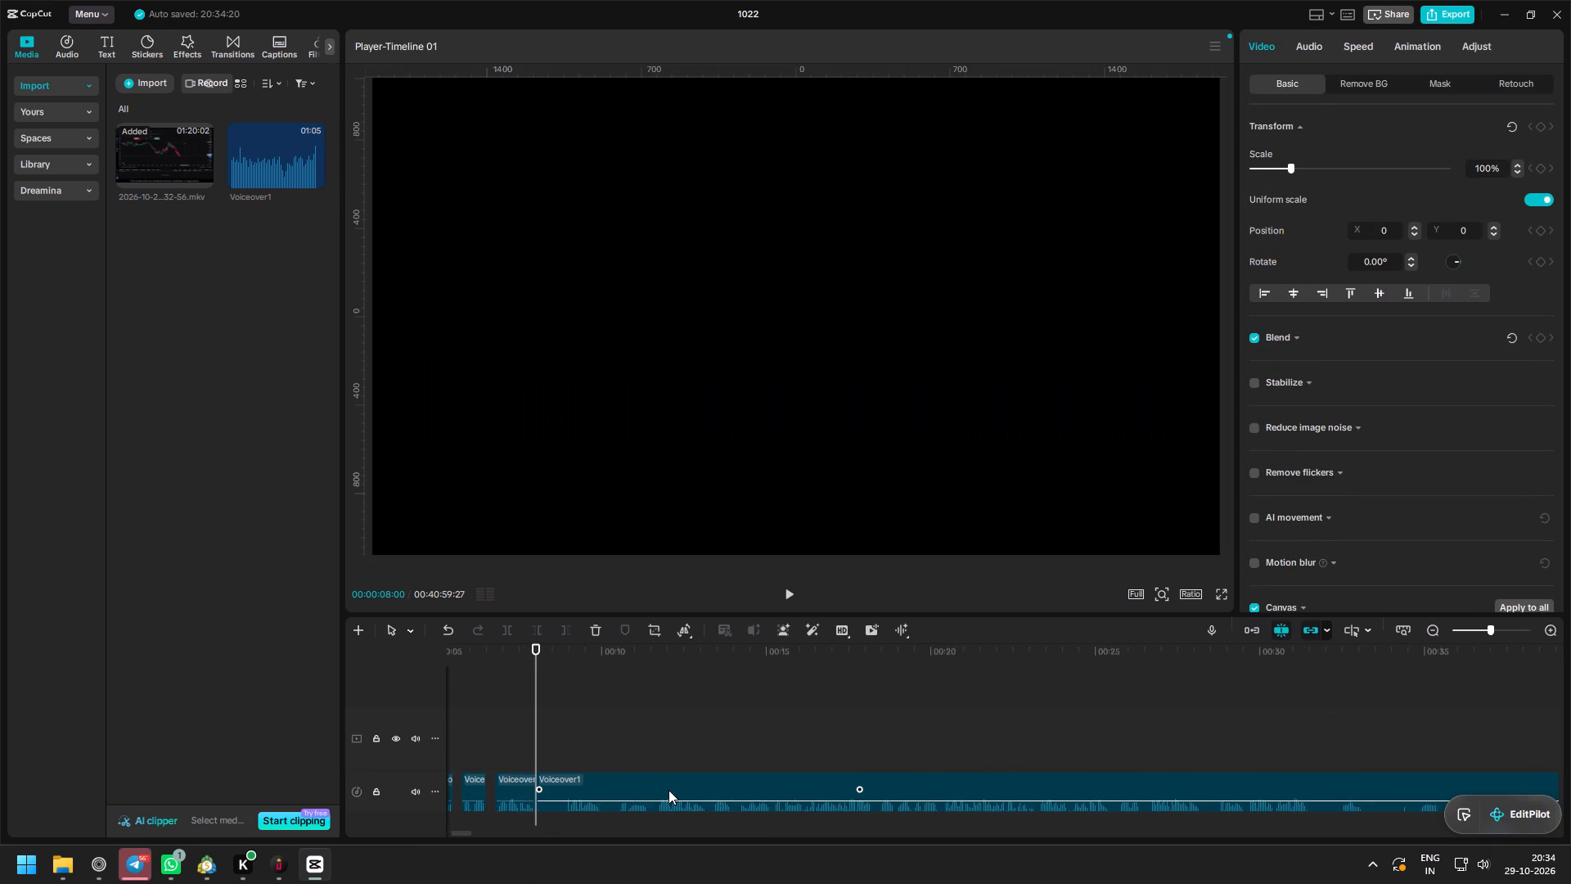
pyautogui.keyDown('ctrl'); pyautogui.scroll(17, 668, 790); pyautogui.keyUp('ctrl')
pyautogui.moveTo(508, 656); pyautogui.dragTo(588, 662)
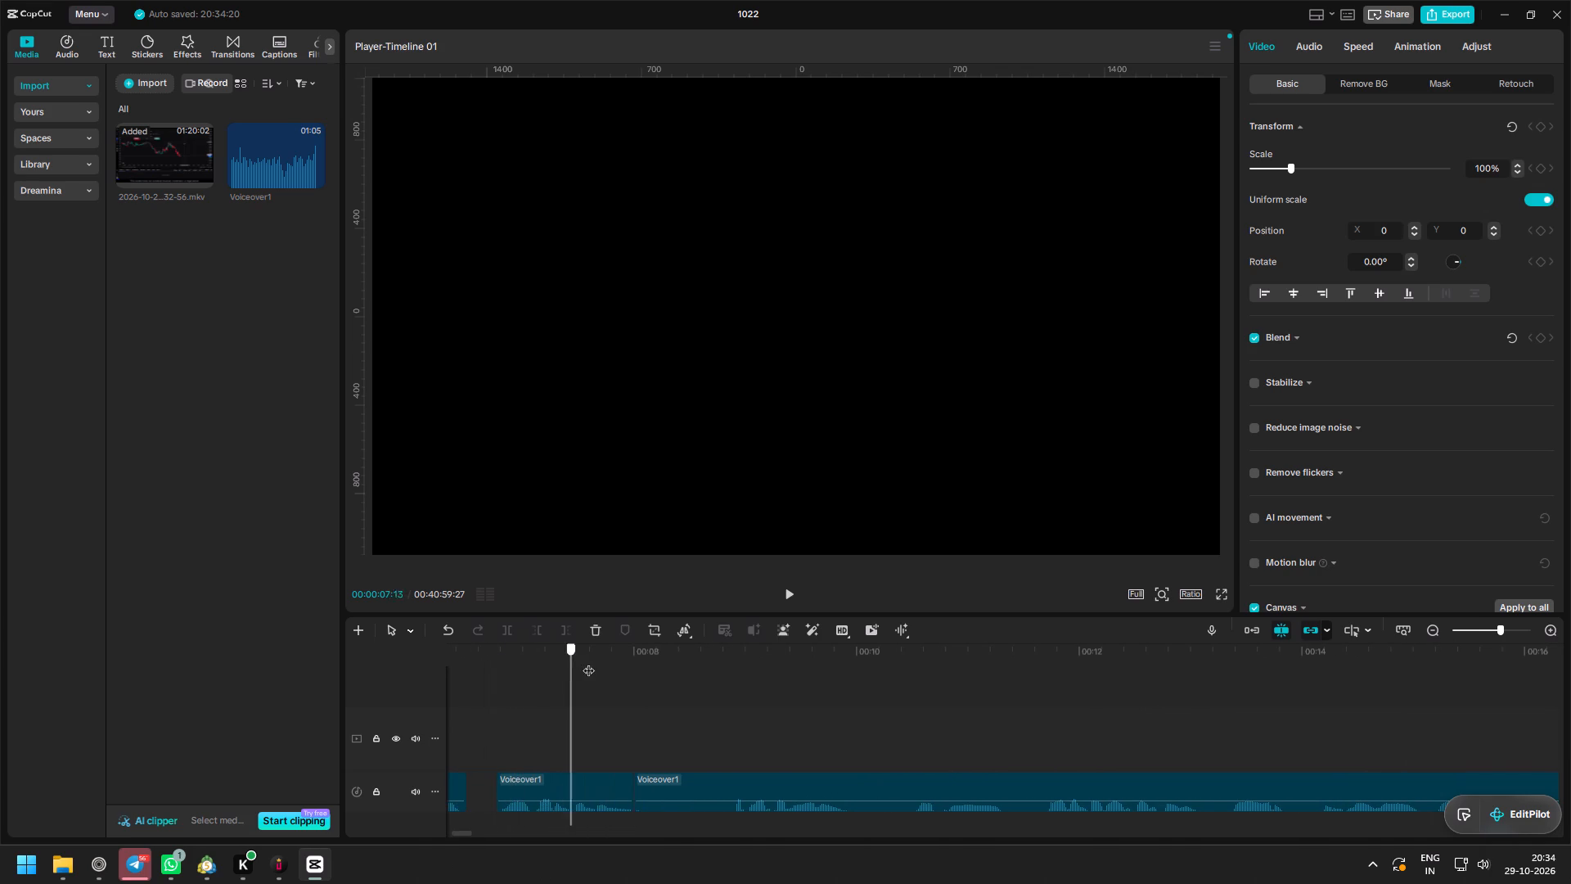
pyautogui.moveTo(588, 662); pyautogui.dragTo(731, 673)
pyautogui.write('q')
pyautogui.press('space')
pyautogui.press('space')
pyautogui.click(697, 795)
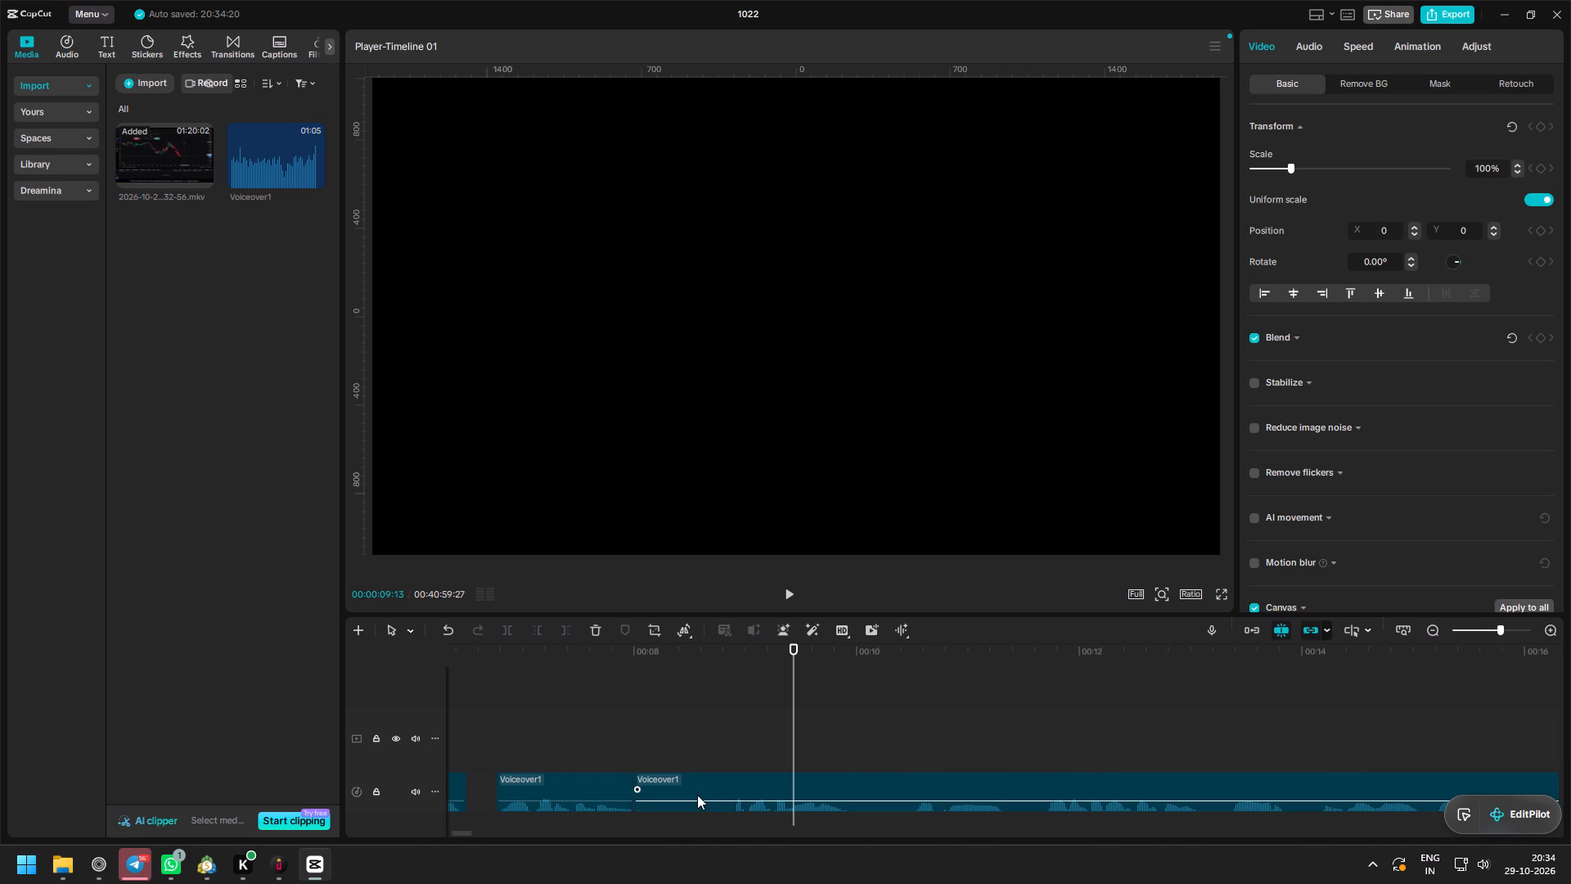
pyautogui.moveTo(702, 655); pyautogui.dragTo(730, 659)
pyautogui.press('q')
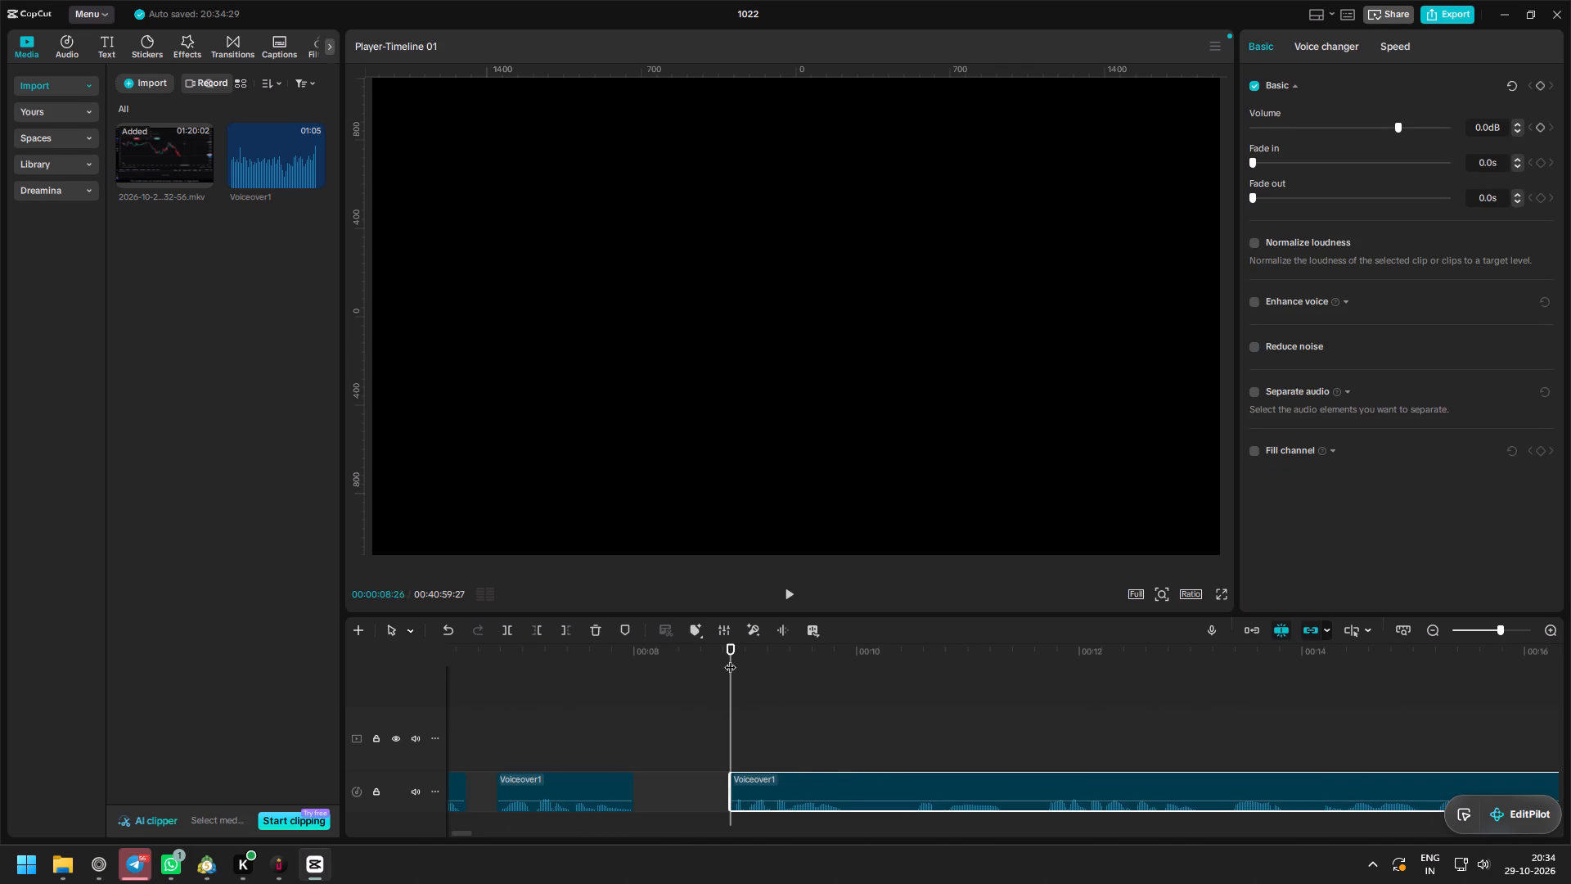
# Cut the following pause out of the voiceover between about 9.9 s and 10.5 s.
pyautogui.moveTo(731, 659); pyautogui.dragTo(843, 667)
pyautogui.hotkey('ctrl', 'b')
pyautogui.moveTo(844, 652); pyautogui.dragTo(908, 661)
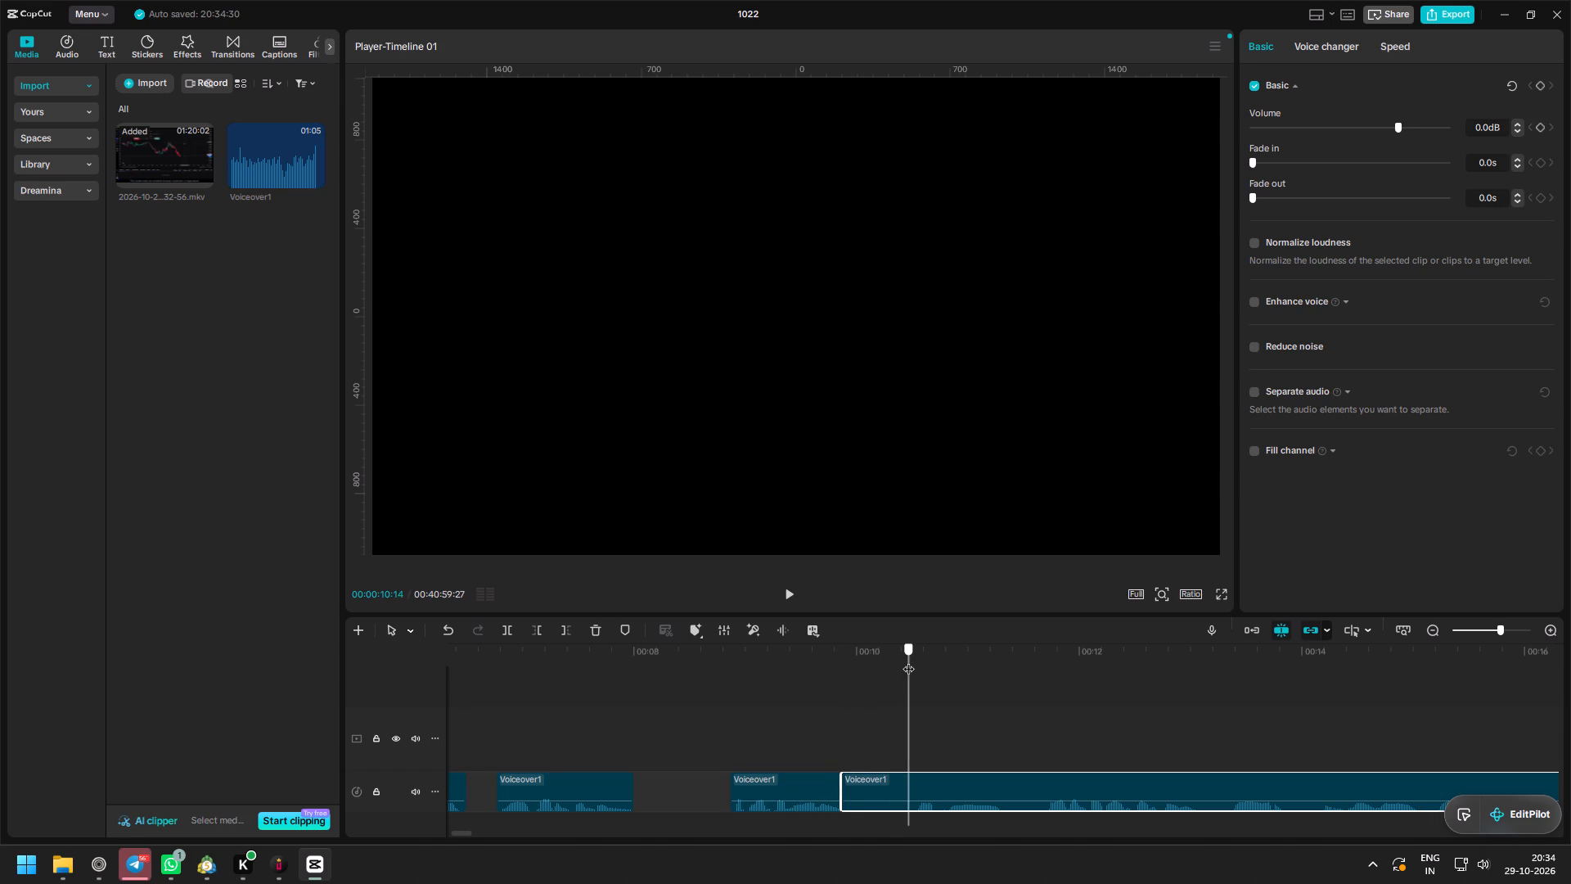
pyautogui.moveTo(908, 661); pyautogui.dragTo(913, 661)
pyautogui.write('q')
# Listen onward and cut the pause out of the voiceover between about 11.3 s and 11.7 s.
pyautogui.press('space')
pyautogui.press('space')
pyautogui.hotkey('ctrl', 'b')
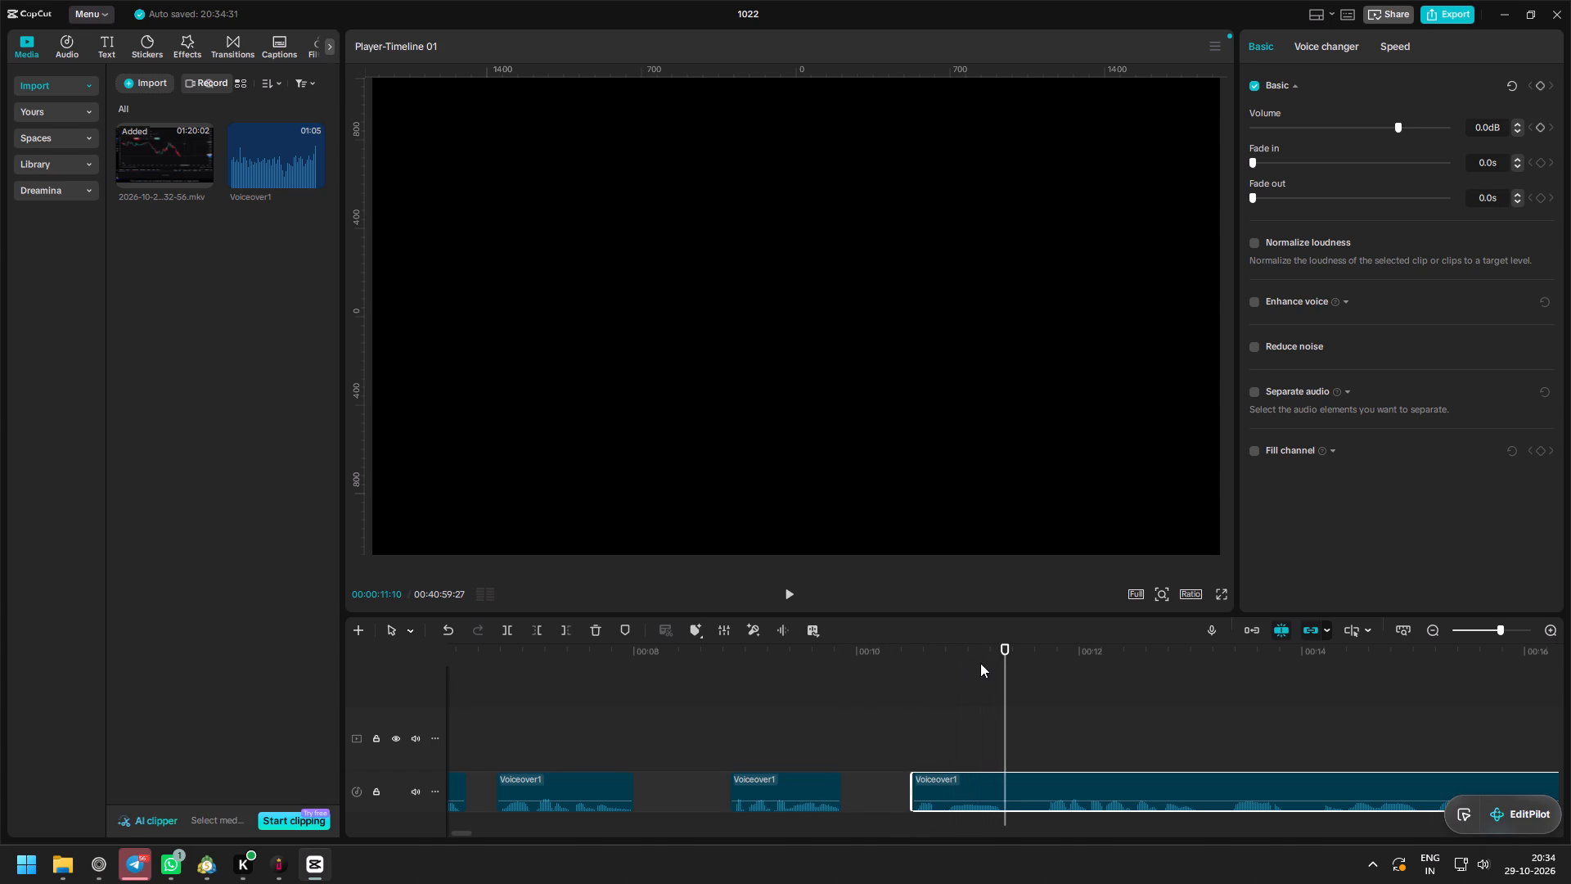
pyautogui.moveTo(1002, 656); pyautogui.dragTo(1046, 665)
pyautogui.press('q')
# Listen onward and cut the pause out of the voiceover between about 13.0 s and 13.3 s.
pyautogui.press('space')
pyautogui.moveTo(1067, 663); pyautogui.dragTo(1109, 669)
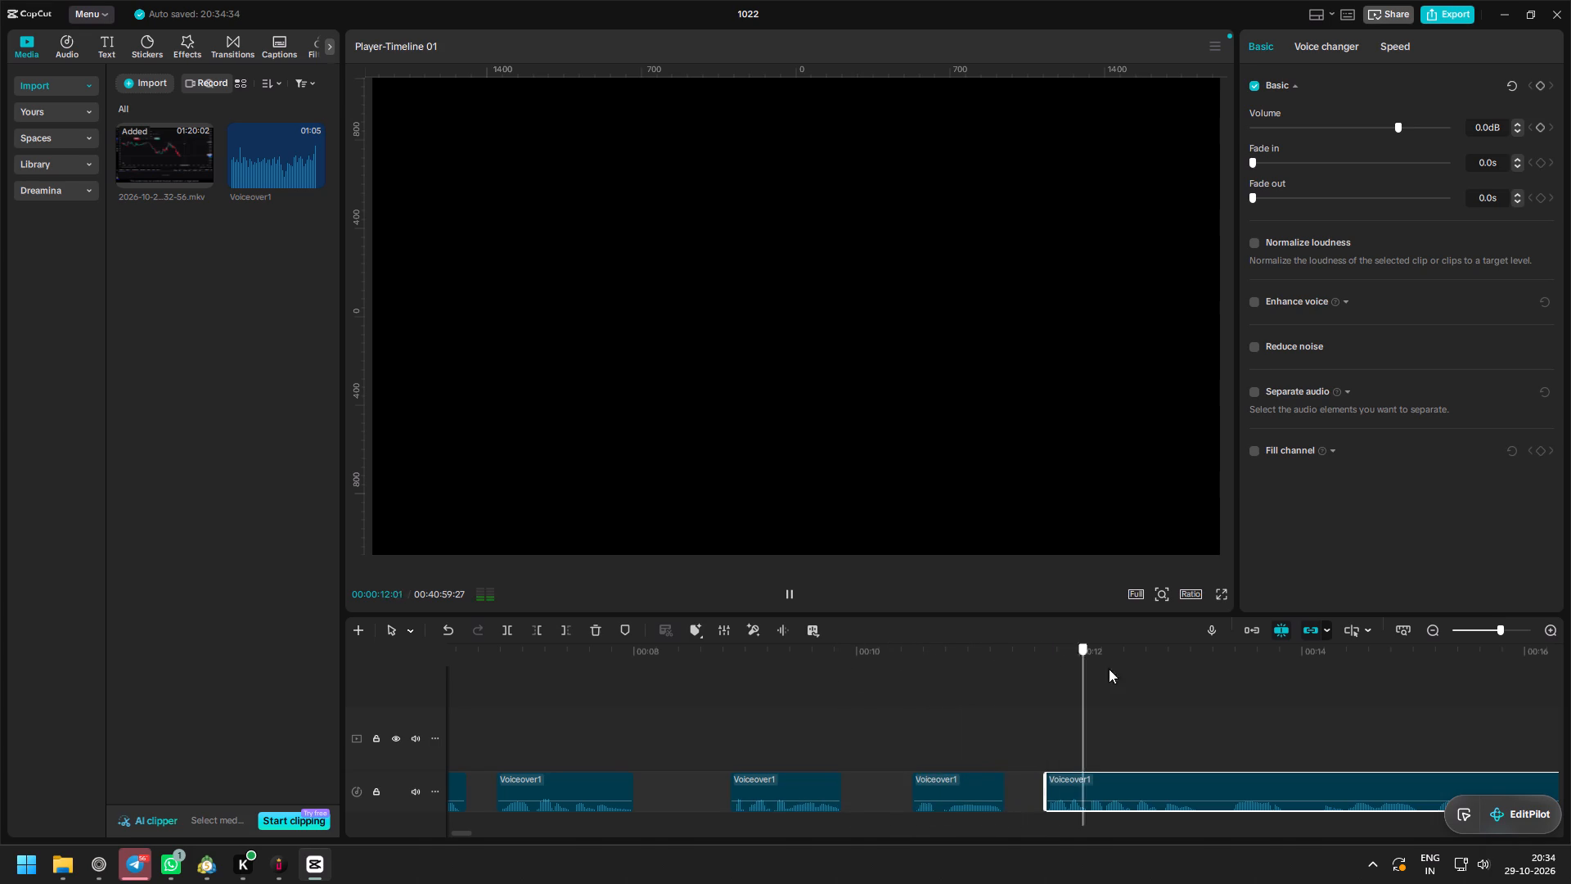
pyautogui.moveTo(1109, 669); pyautogui.dragTo(1195, 682)
pyautogui.hotkey('ctrl', 'b')
pyautogui.moveTo(1202, 665); pyautogui.dragTo(1218, 670)
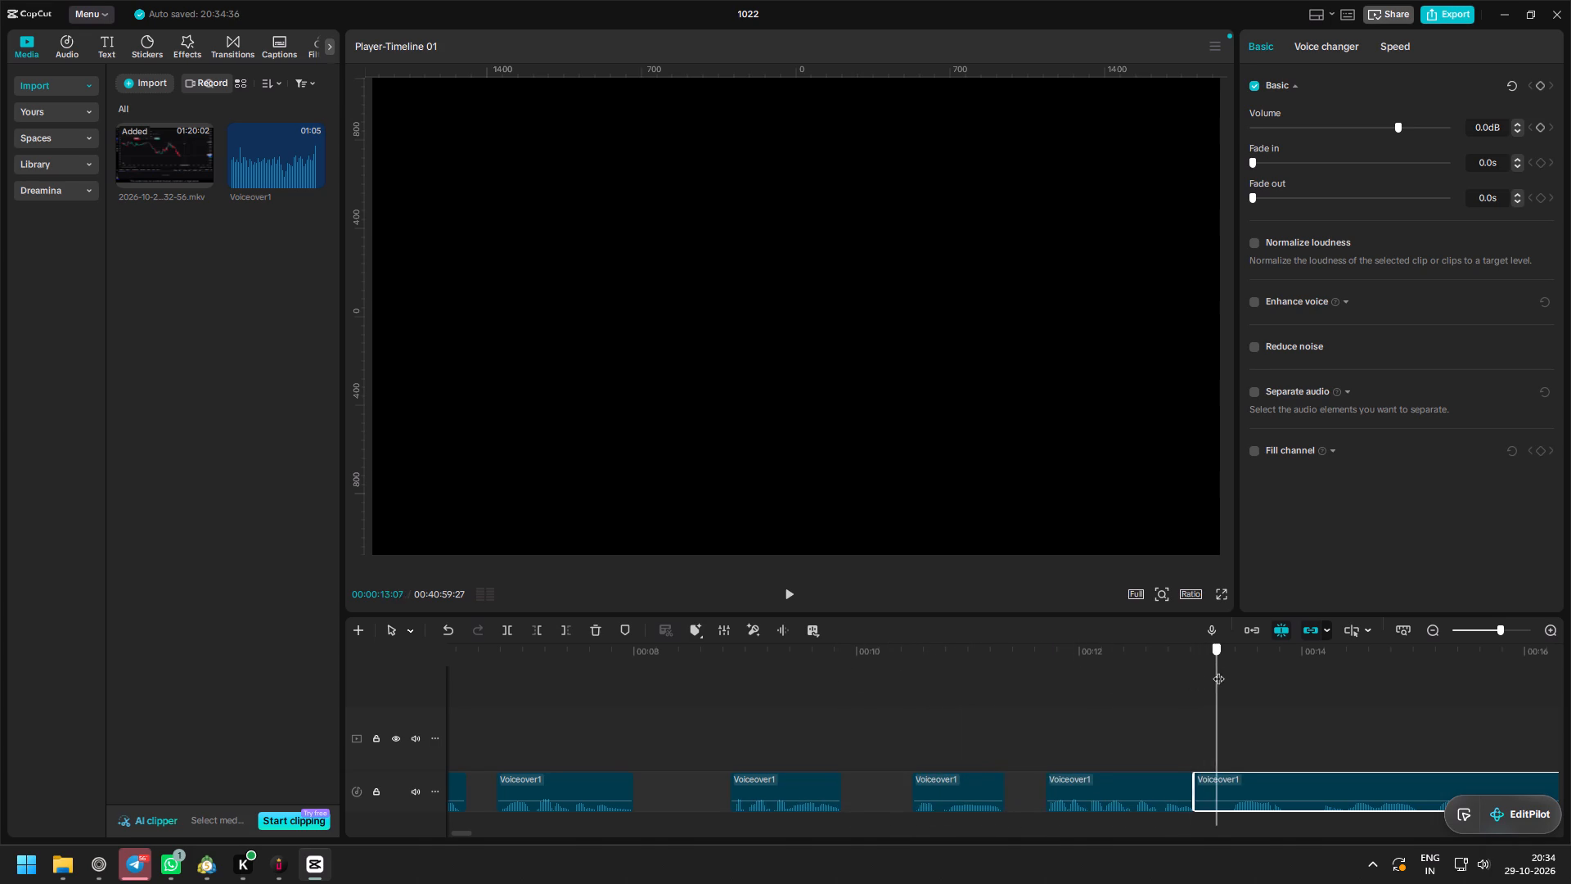
pyautogui.moveTo(1218, 670); pyautogui.dragTo(1228, 674)
pyautogui.write('q')
# Listen onward and cut the pause out of the voiceover between about 13.9 s and 14.2 s.
pyautogui.press('space')
pyautogui.press('space')
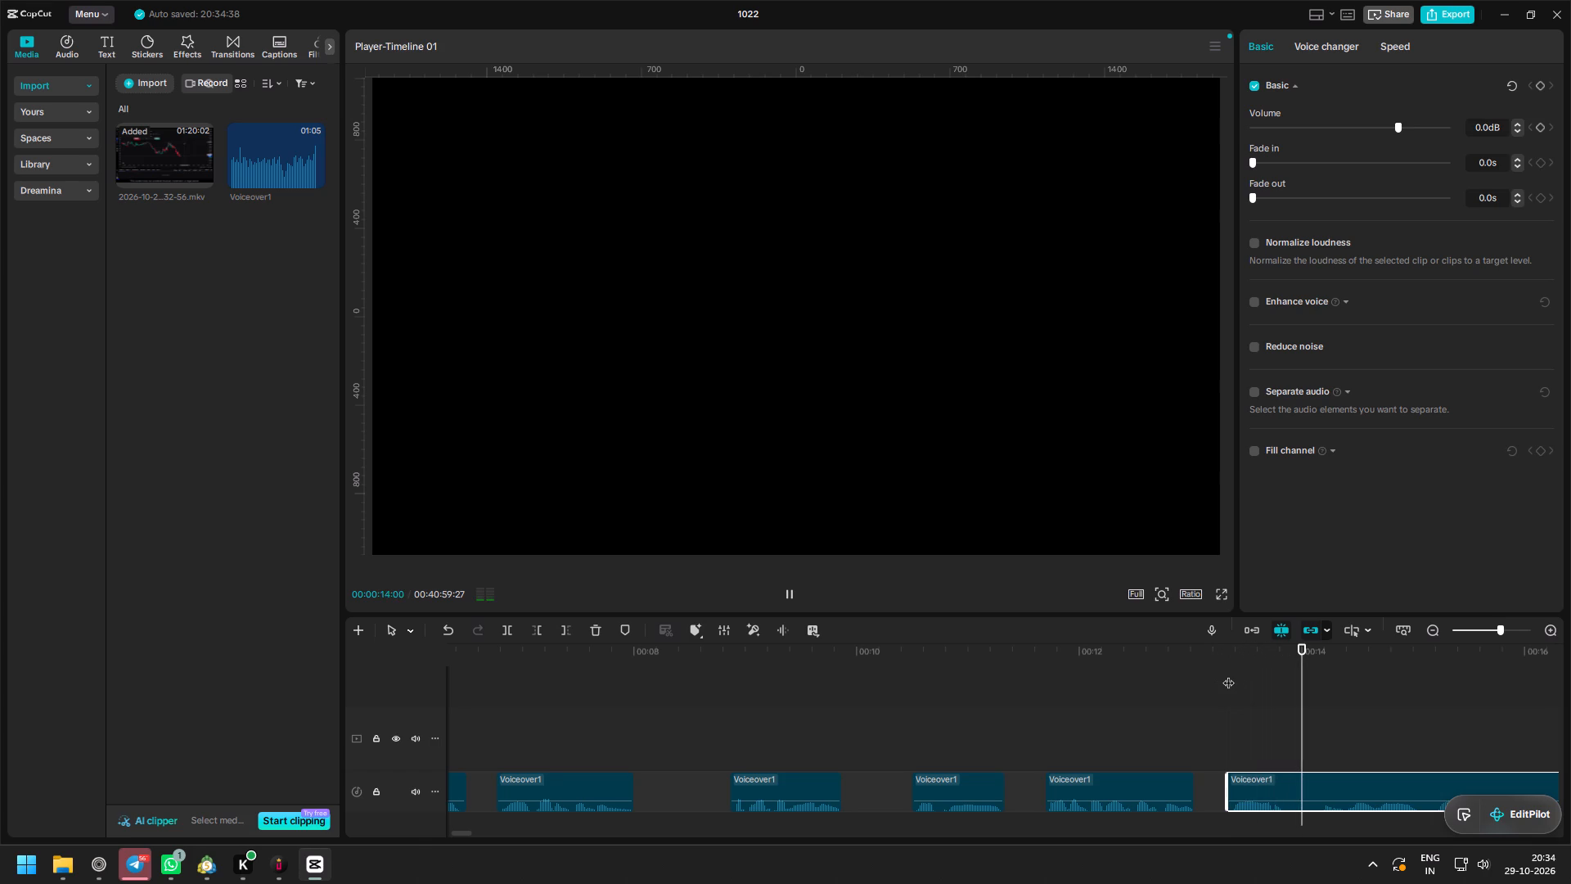
pyautogui.moveTo(1302, 654); pyautogui.dragTo(1292, 655)
pyautogui.hotkey('ctrl', 'b')
pyautogui.moveTo(1292, 655); pyautogui.dragTo(1321, 662)
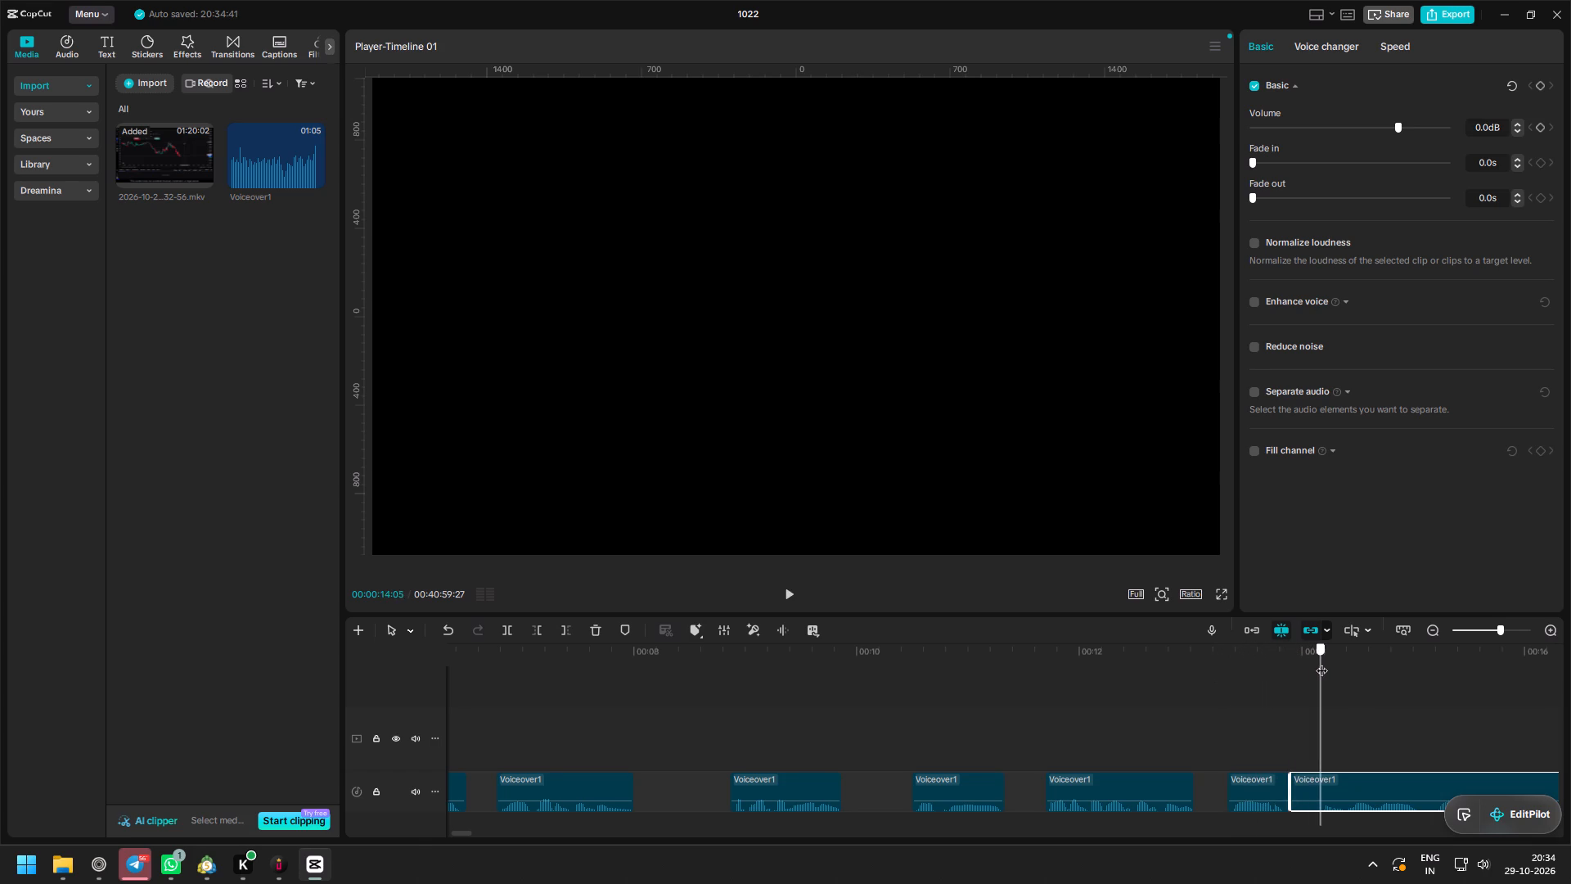
pyautogui.moveTo(1321, 662); pyautogui.dragTo(1320, 663)
pyautogui.write('q')
# Close all gaps between the voiceover segments on the audio track.
pyautogui.press('space')
pyautogui.press('space')
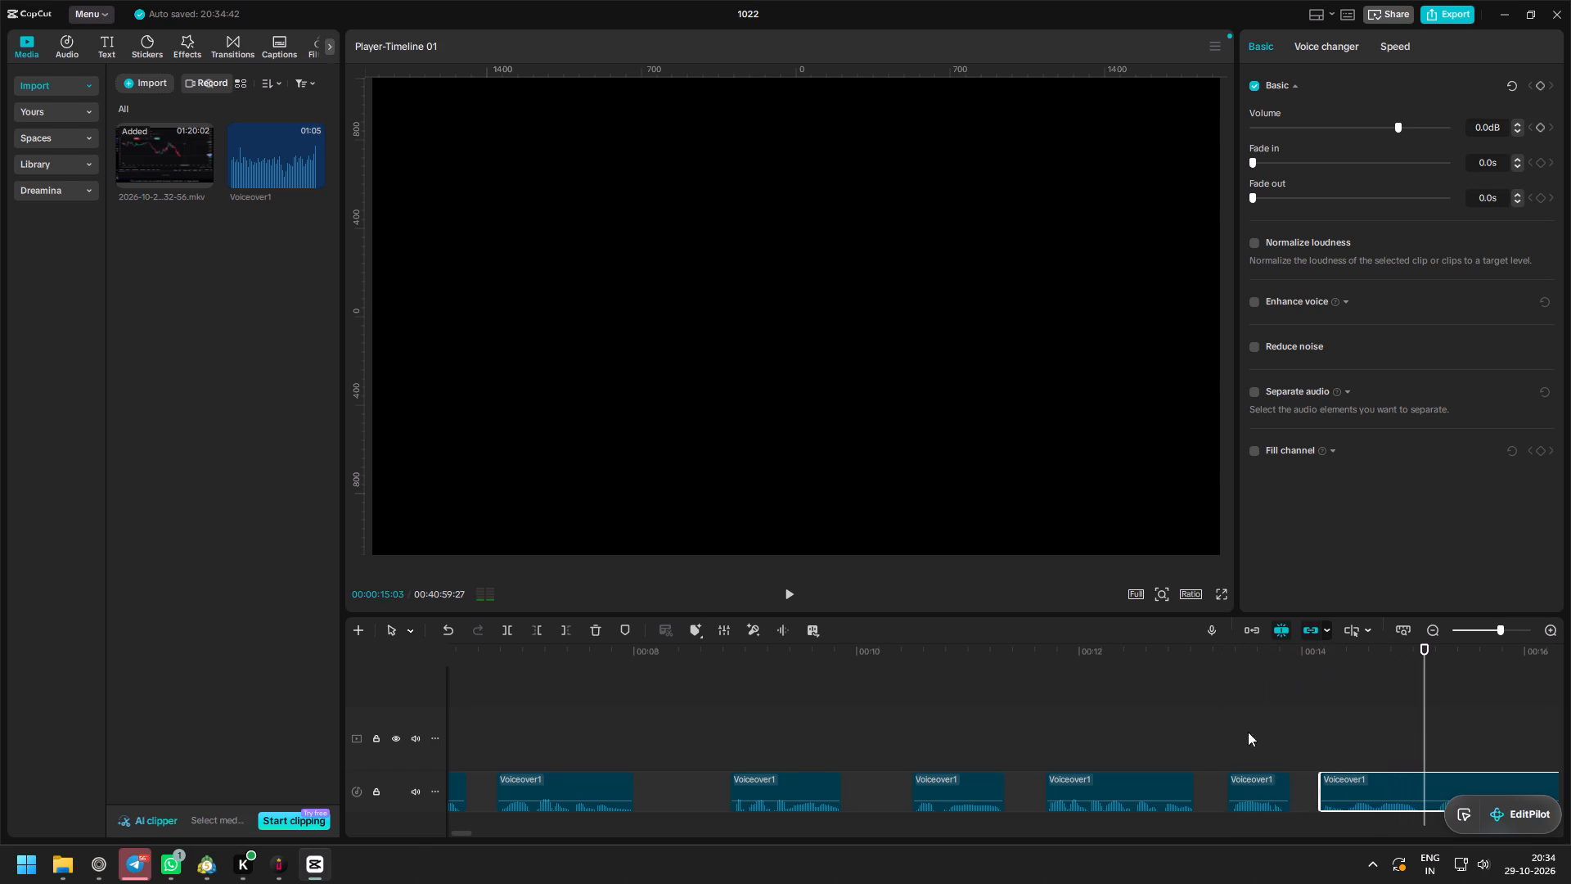
pyautogui.keyDown('ctrl'); pyautogui.scroll(-12, 934, 821); pyautogui.keyUp('ctrl')
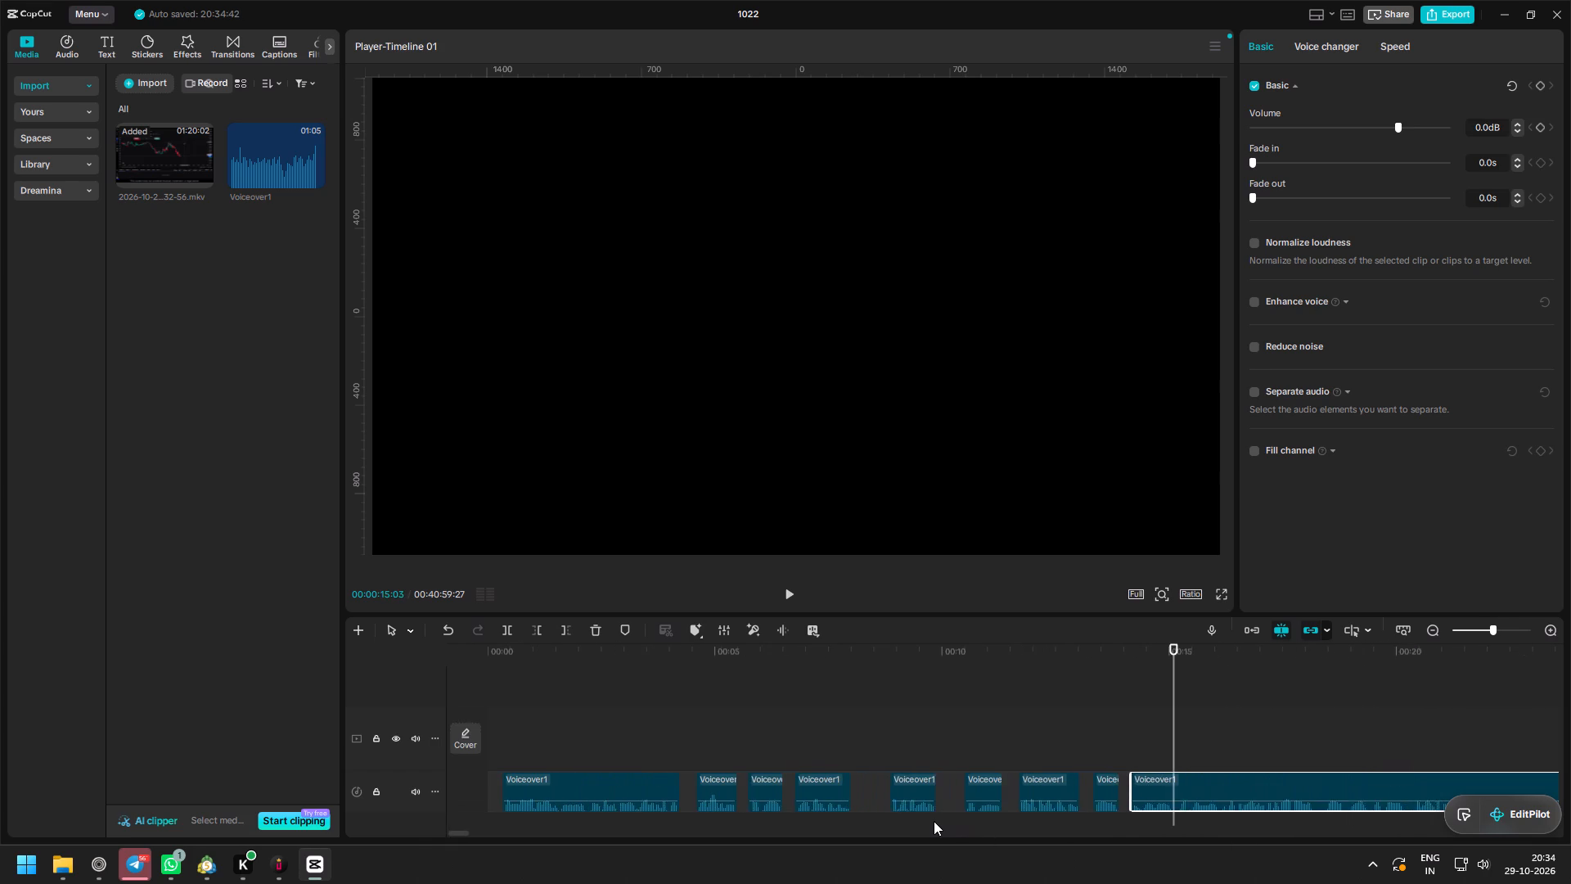
pyautogui.rightClick(669, 789)
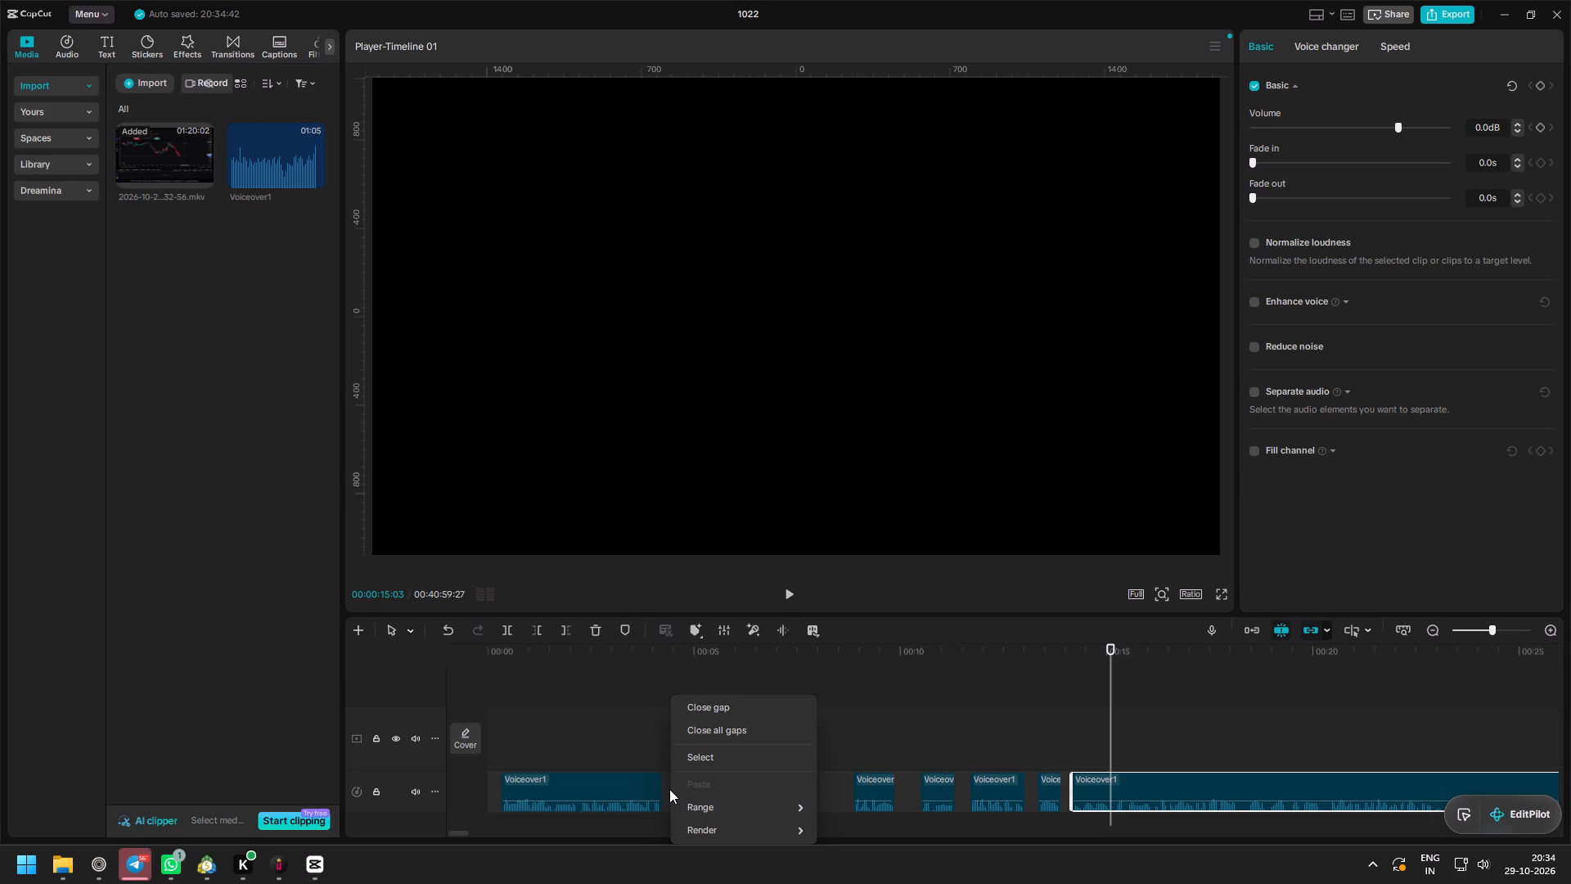
pyautogui.click(742, 729)
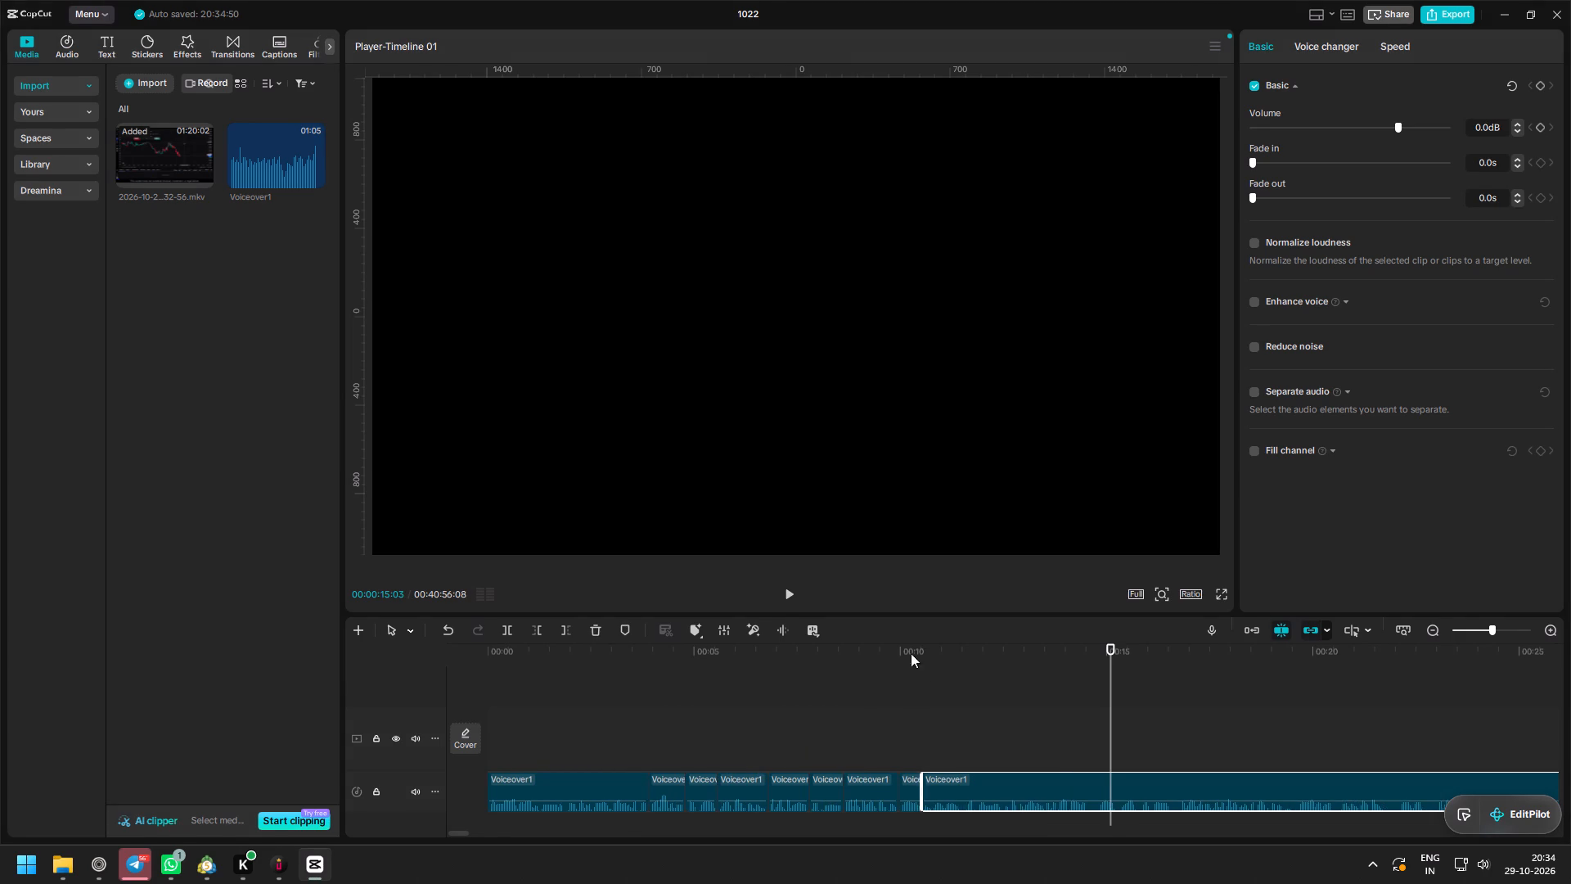
# Play the joined voiceover from just before 10 s to about 16 s, checking the last joins and the uncut part.
pyautogui.click(894, 650)
pyautogui.keyDown('ctrl'); pyautogui.scroll(16, 930, 723); pyautogui.keyUp('ctrl')
pyautogui.press('space')
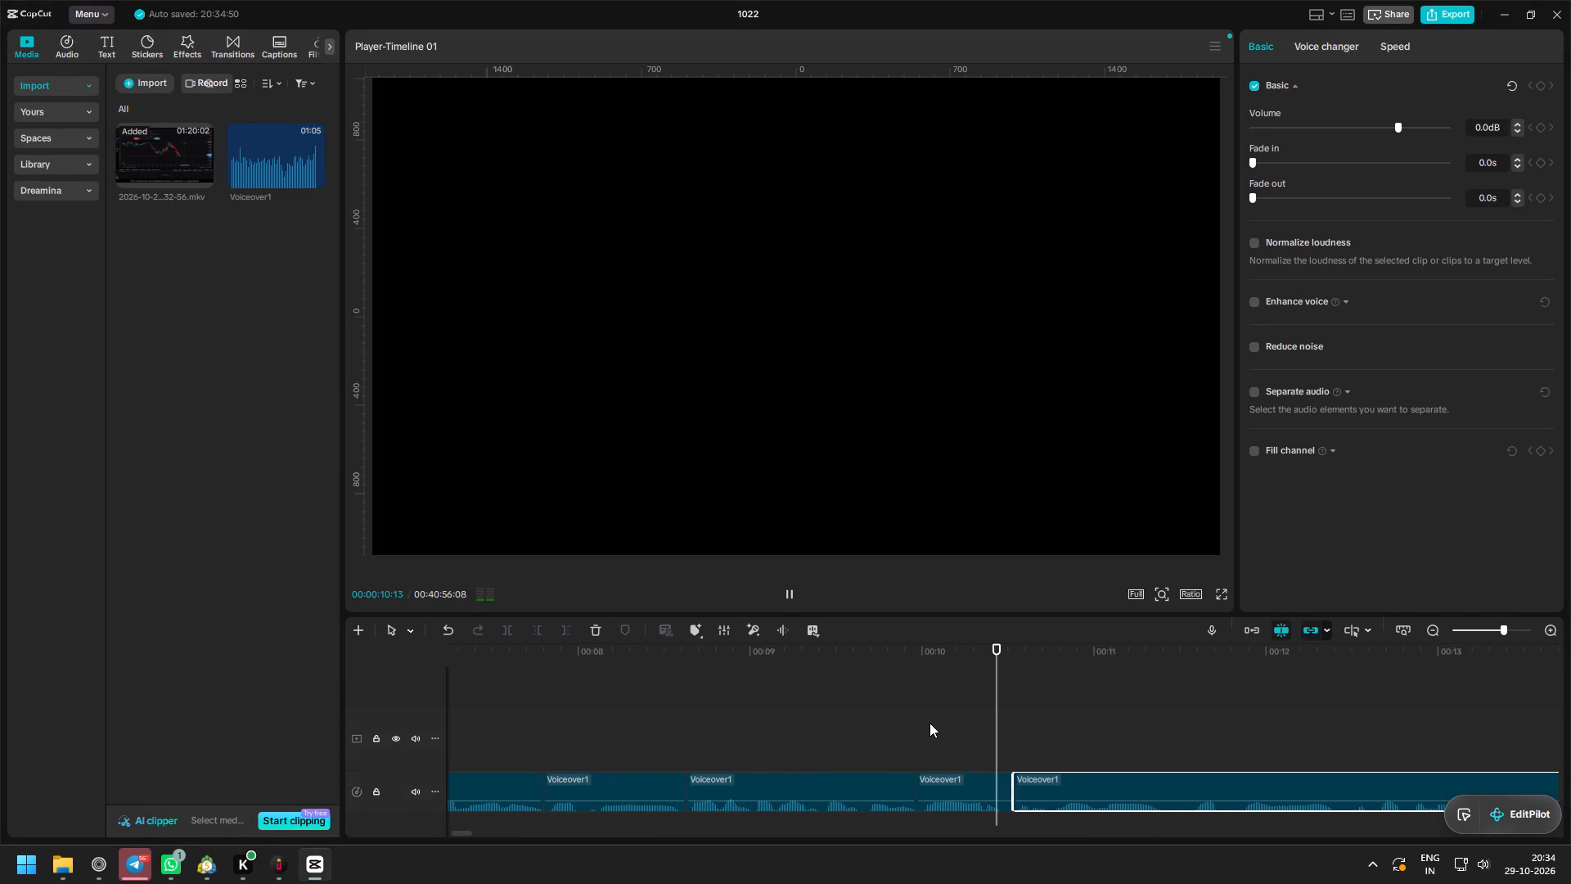
pyautogui.press('space')
pyautogui.press('space')
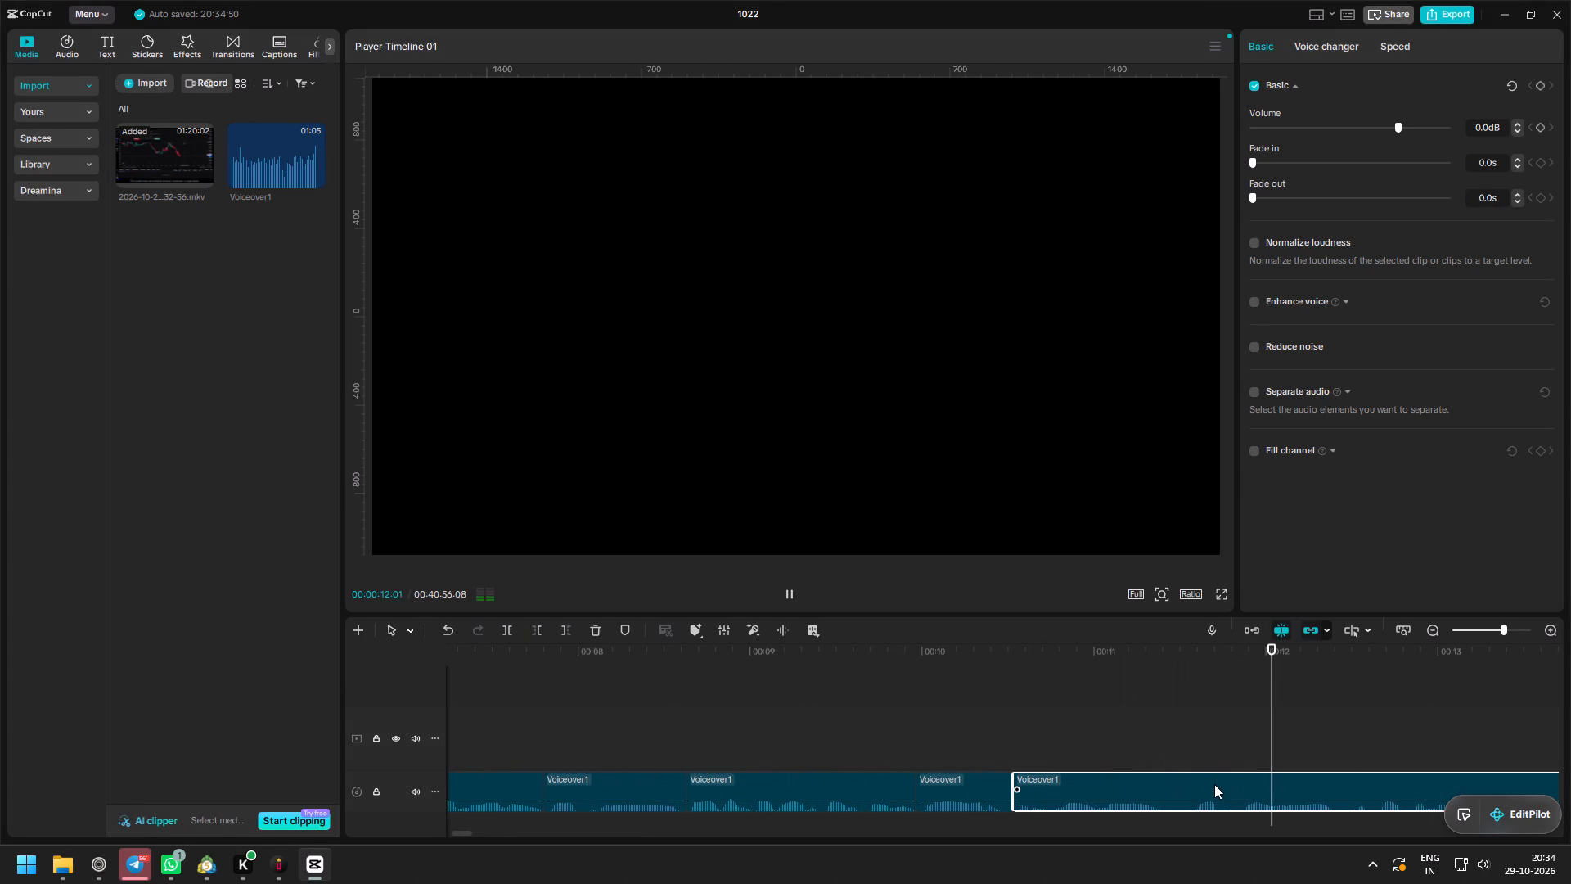
pyautogui.keyDown('ctrl'); pyautogui.scroll(-12, 862, 812); pyautogui.keyUp('ctrl')
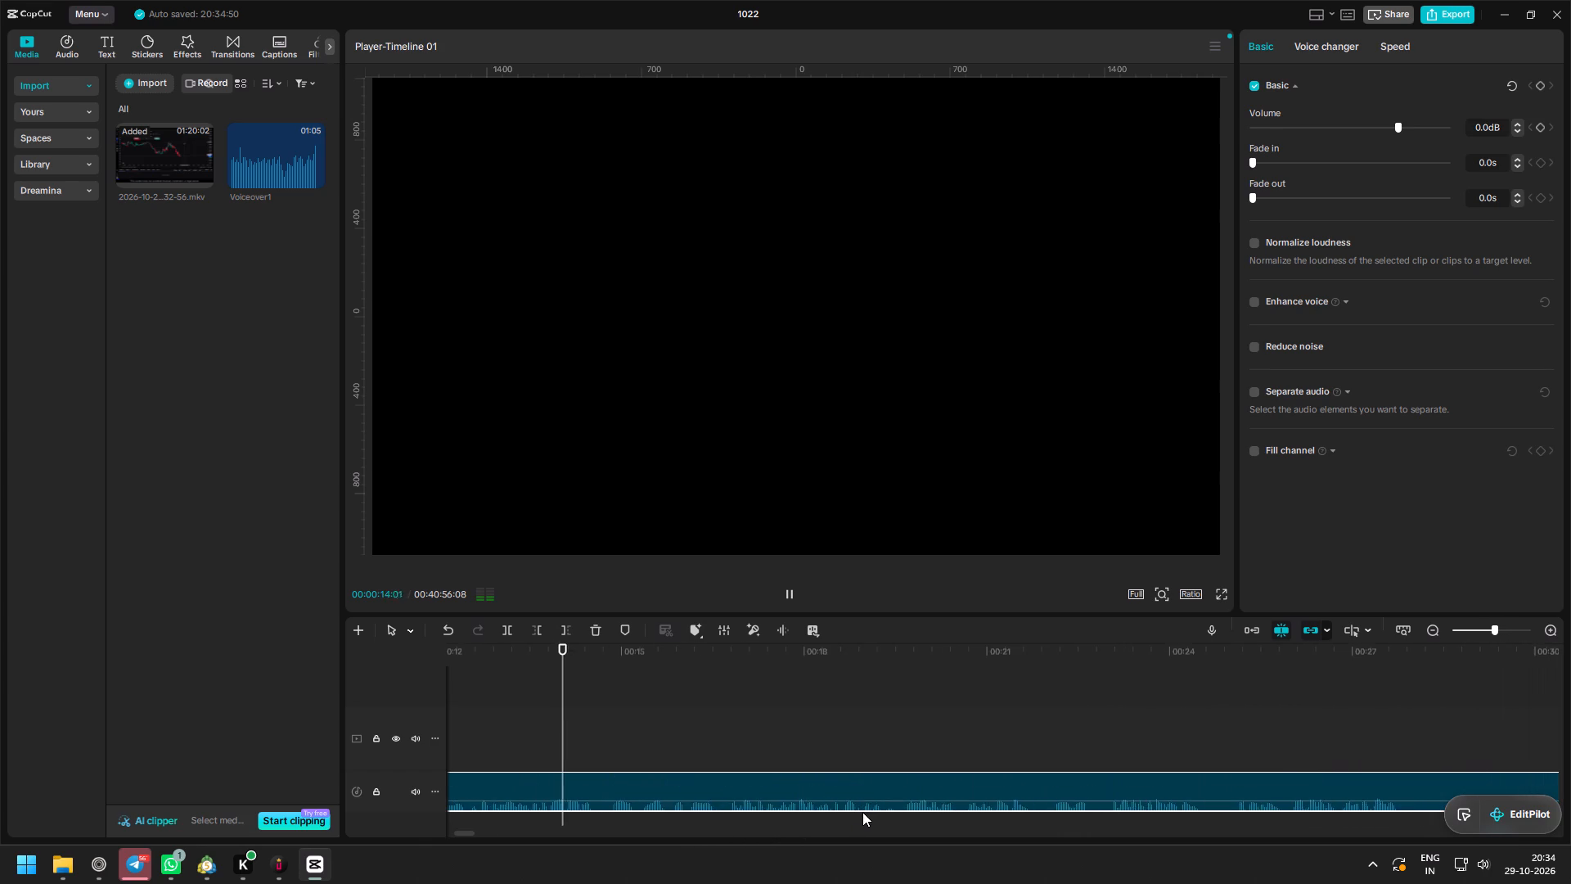
pyautogui.keyDown('ctrl'); pyautogui.scroll(-4, 663, 814); pyautogui.keyUp('ctrl')
pyautogui.keyDown('ctrl'); pyautogui.scroll(12, 667, 814); pyautogui.keyUp('ctrl')
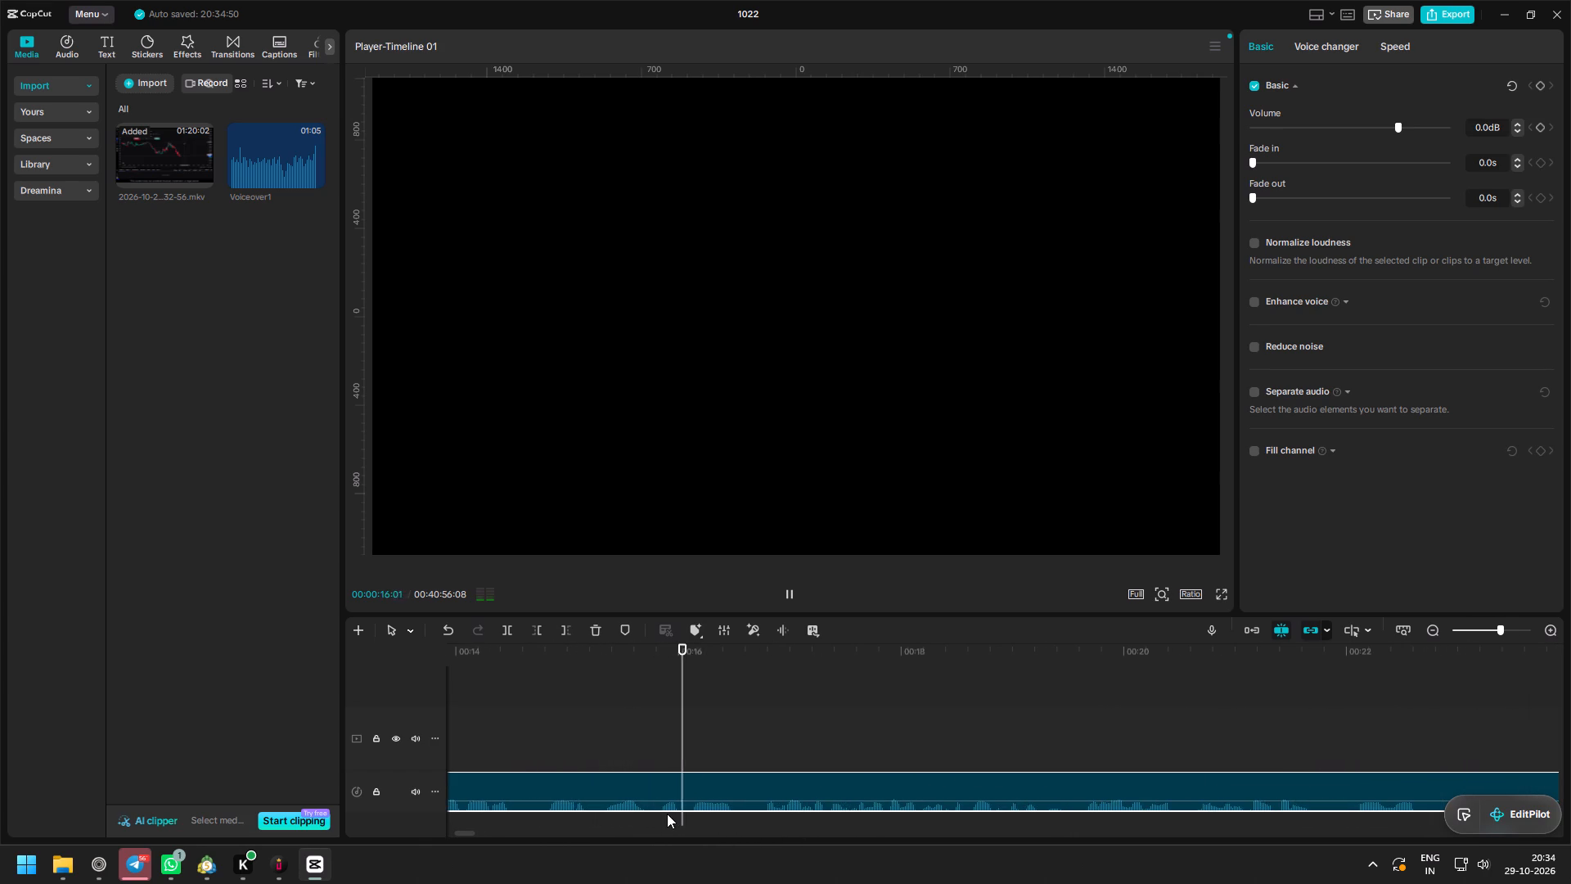
pyautogui.keyDown('ctrl'); pyautogui.scroll(-4, 667, 814); pyautogui.keyUp('ctrl')
# Play the voiceover from its beginning through all the joined segments to check how the cuts sound.
pyautogui.moveTo(706, 659); pyautogui.dragTo(379, 686)
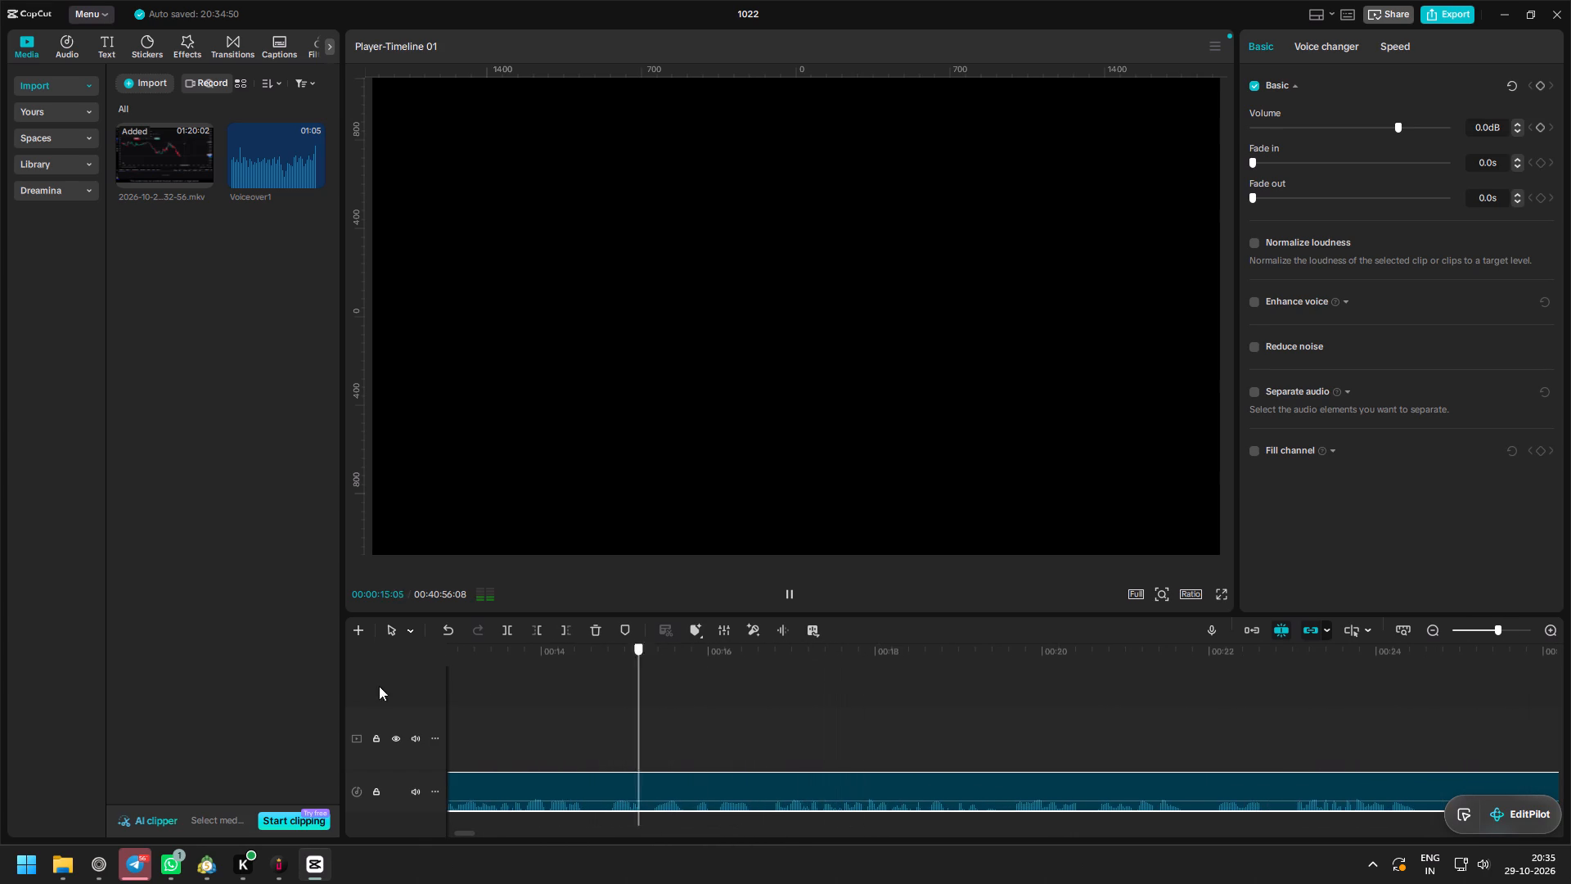
pyautogui.moveTo(379, 686); pyautogui.dragTo(187, 710)
pyautogui.press('space')
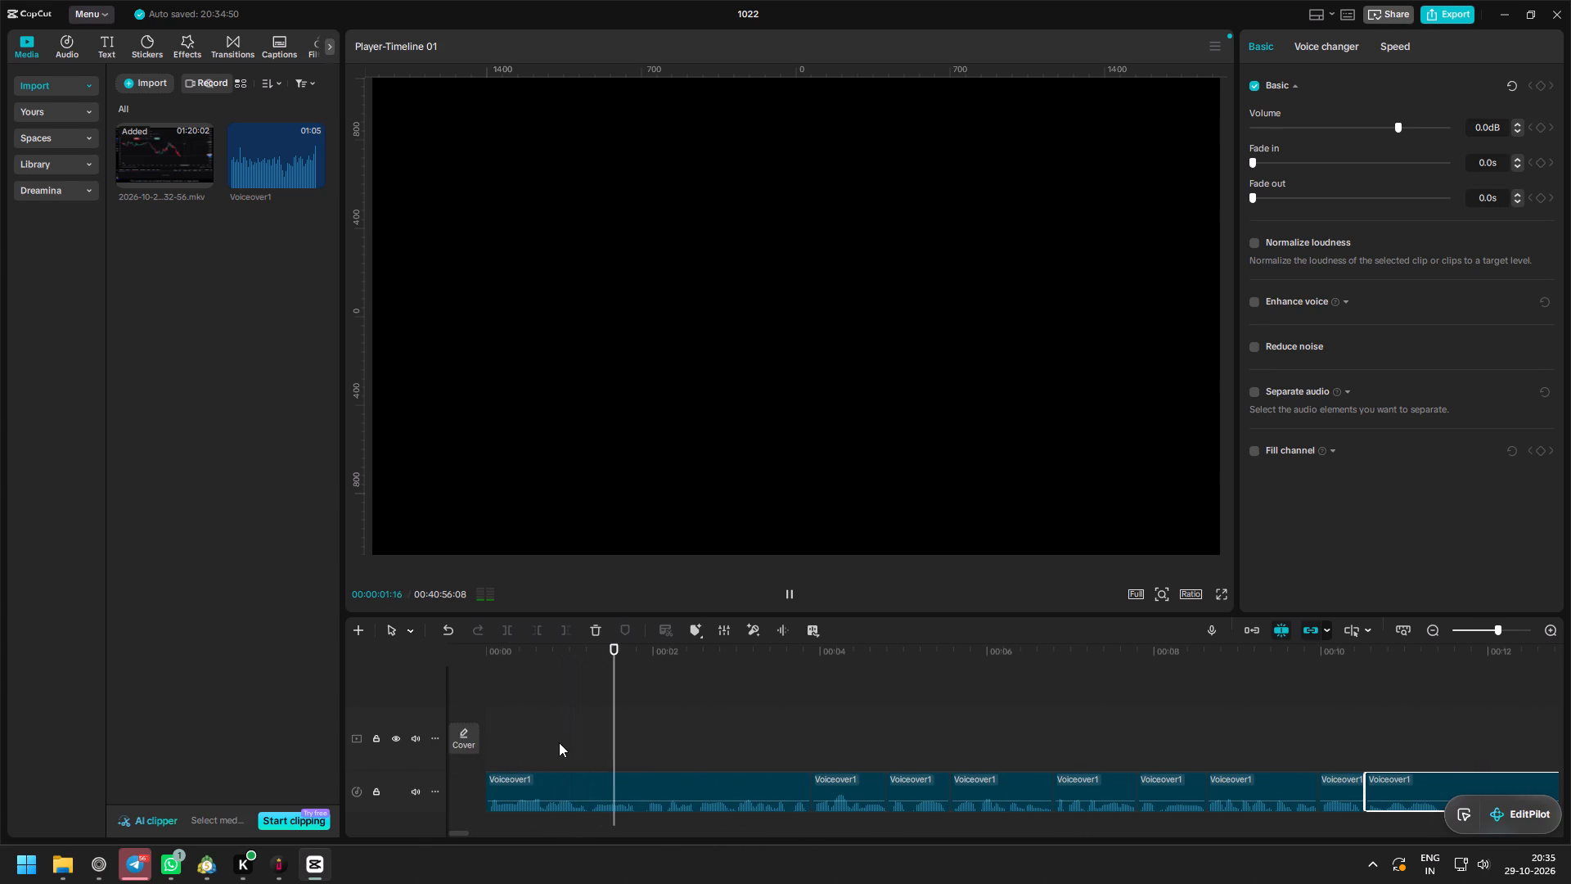
pyautogui.keyDown('ctrl'); pyautogui.scroll(-7, 703, 731); pyautogui.keyUp('ctrl')
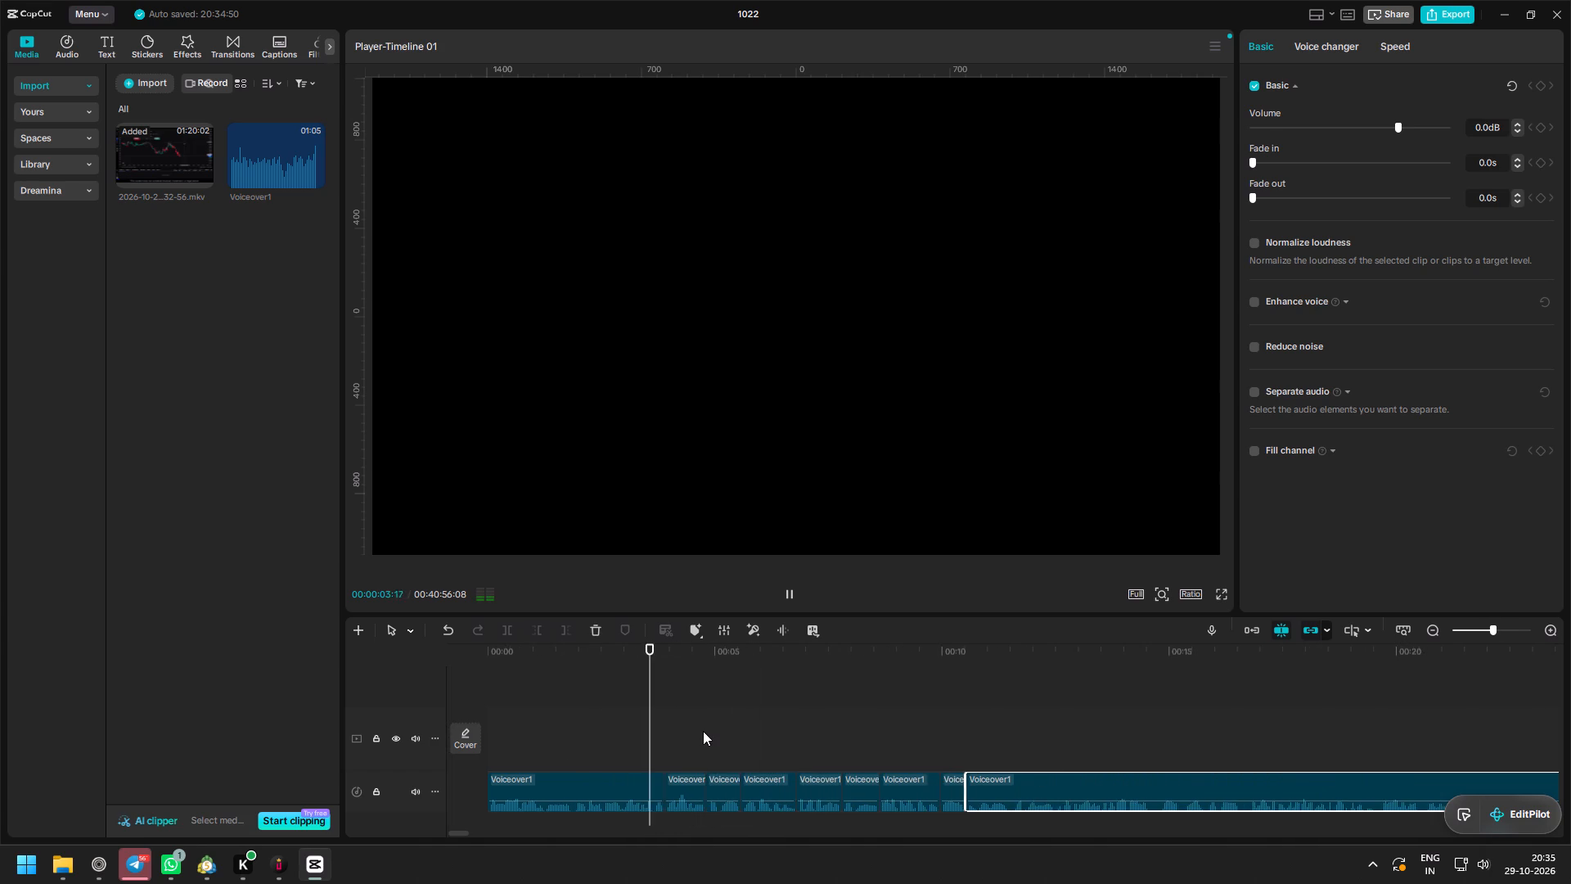
pyautogui.keyDown('ctrl'); pyautogui.scroll(3, 740, 742); pyautogui.keyUp('ctrl')
pyautogui.keyDown('ctrl'); pyautogui.scroll(-4, 740, 742); pyautogui.keyUp('ctrl')
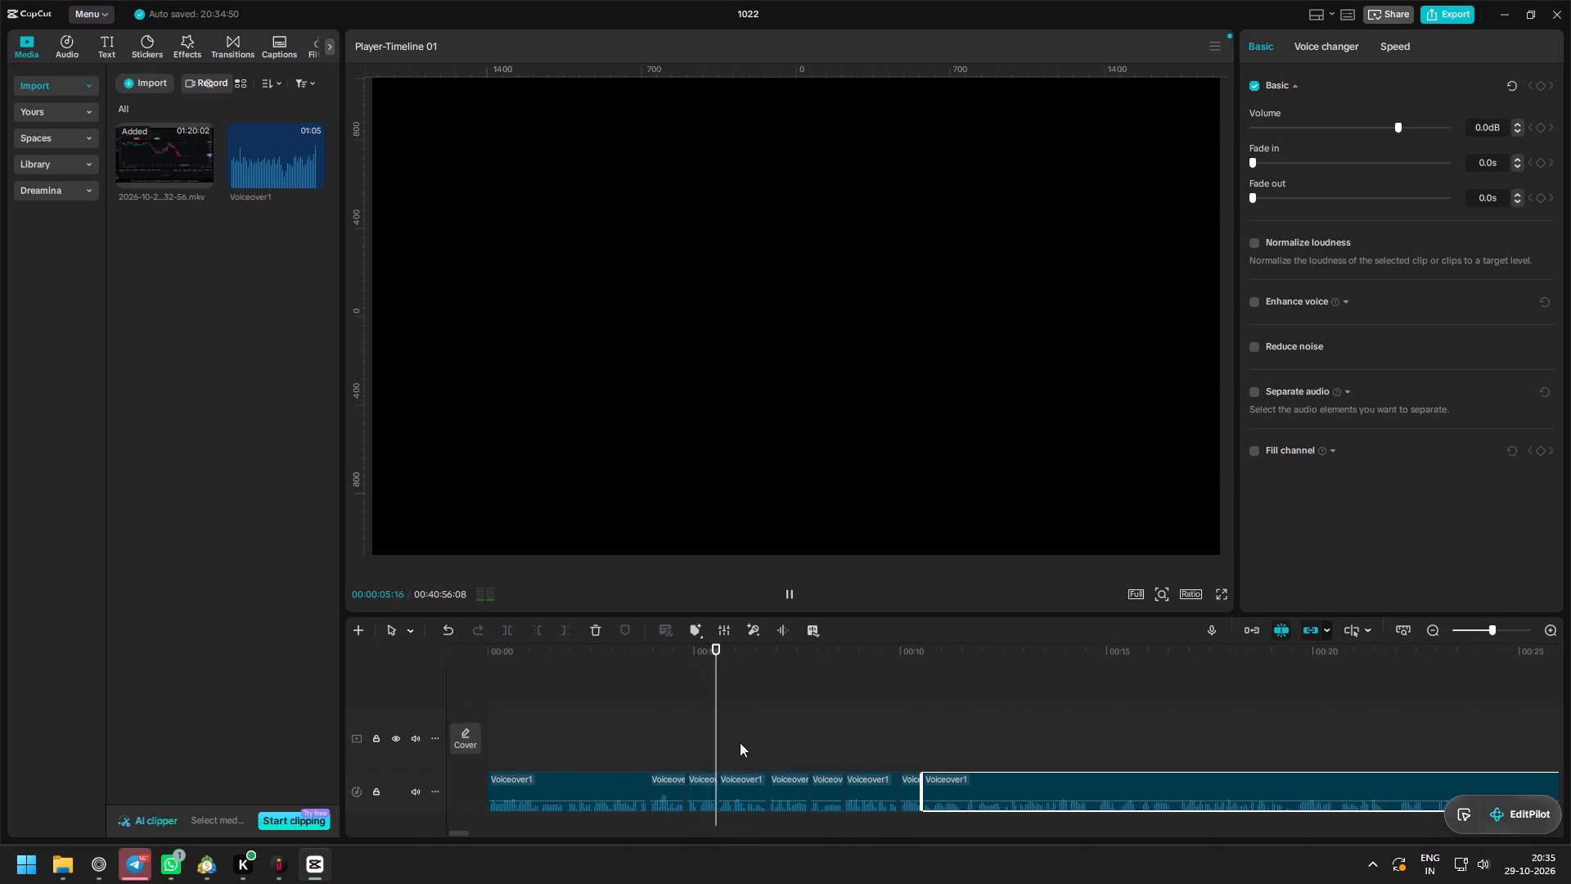
pyautogui.keyDown('ctrl'); pyautogui.scroll(4, 740, 742); pyautogui.keyUp('ctrl')
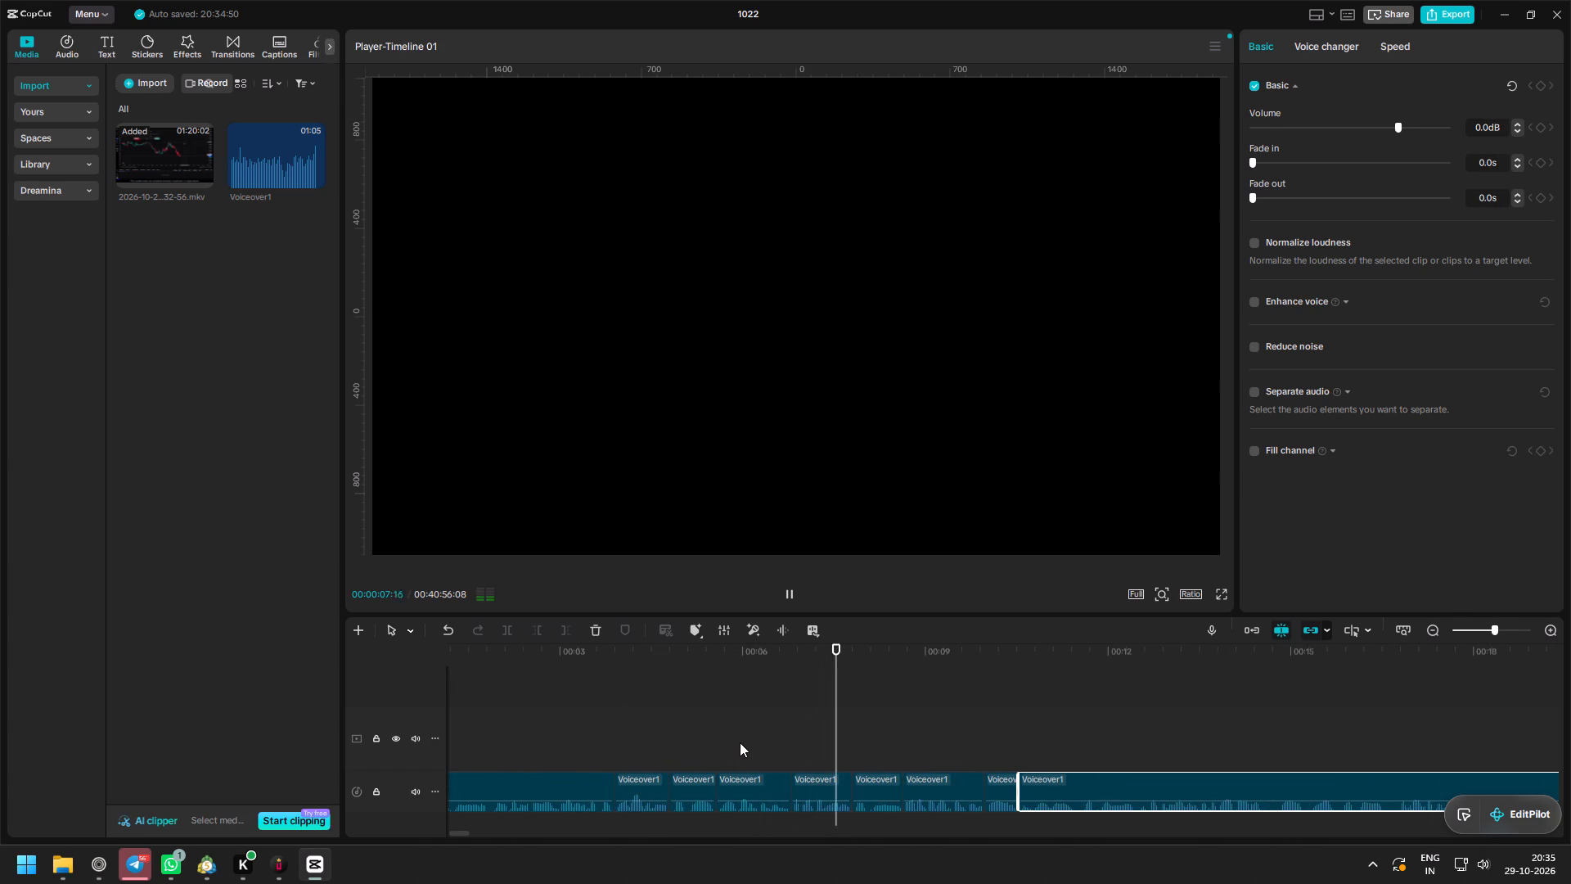
pyautogui.keyDown('ctrl'); pyautogui.scroll(-3, 740, 742); pyautogui.keyUp('ctrl')
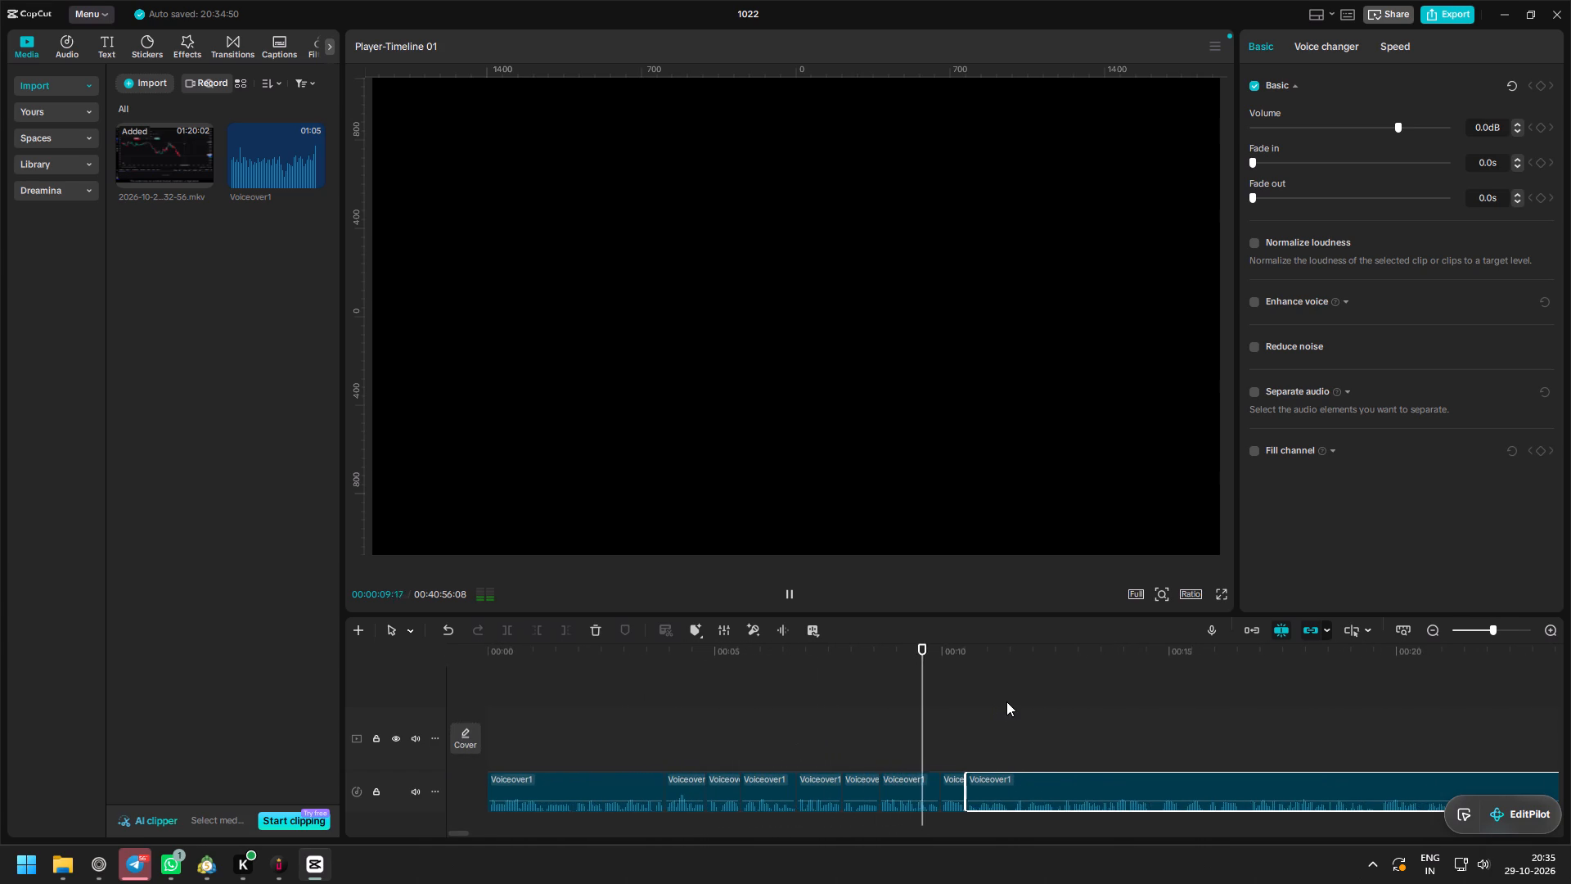
pyautogui.keyDown('ctrl'); pyautogui.scroll(3, 1006, 701); pyautogui.keyUp('ctrl')
pyautogui.keyDown('ctrl'); pyautogui.scroll(-8, 1006, 701); pyautogui.keyUp('ctrl')
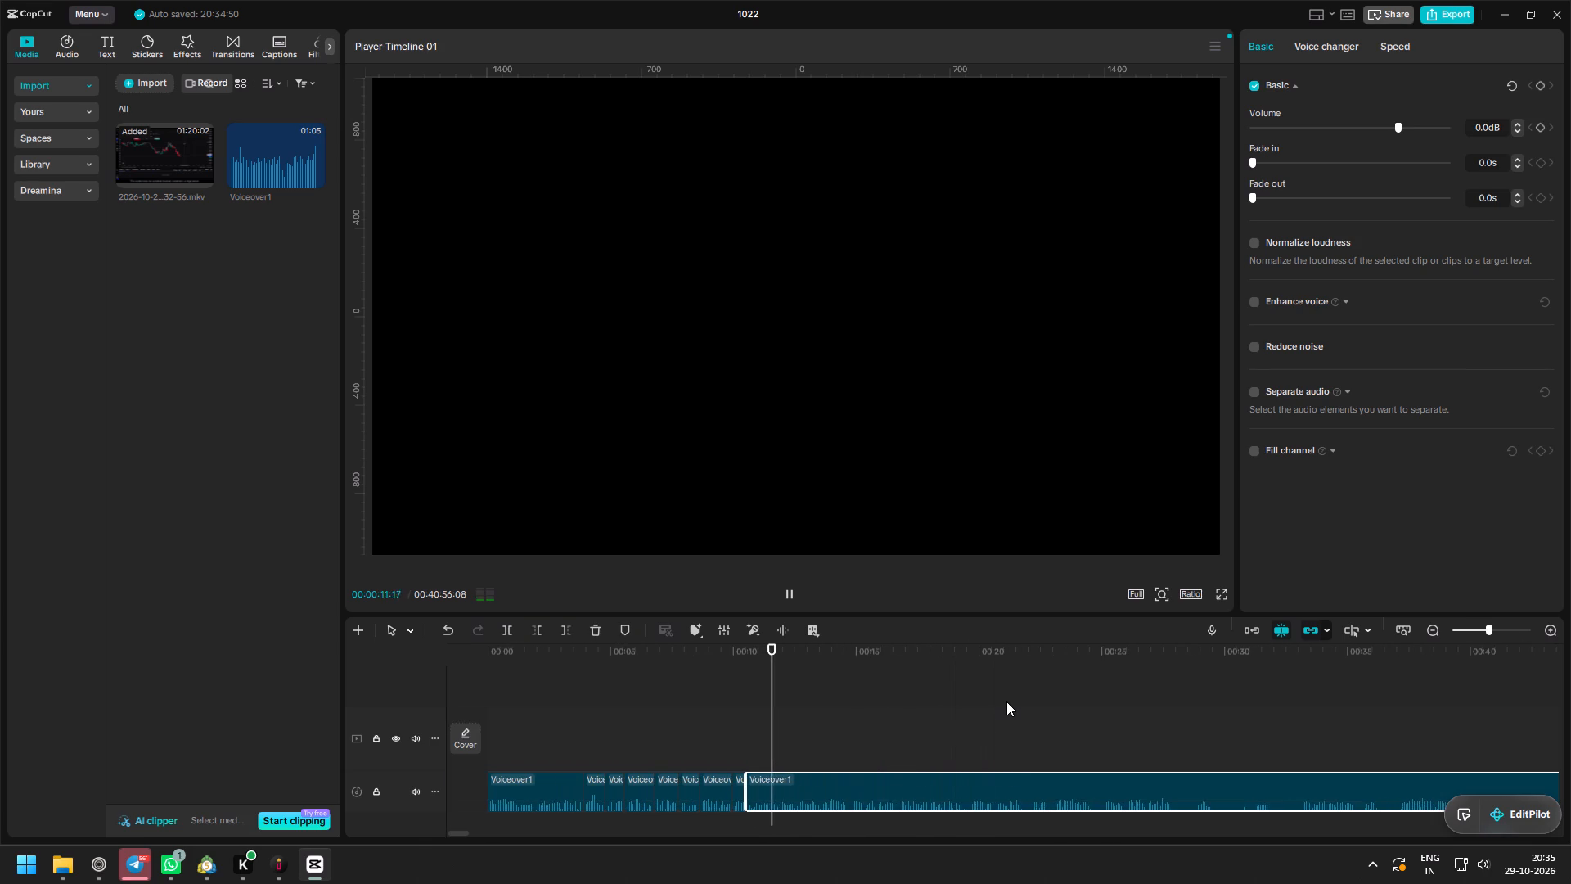
pyautogui.keyDown('ctrl'); pyautogui.scroll(-3, 979, 710); pyautogui.keyUp('ctrl')
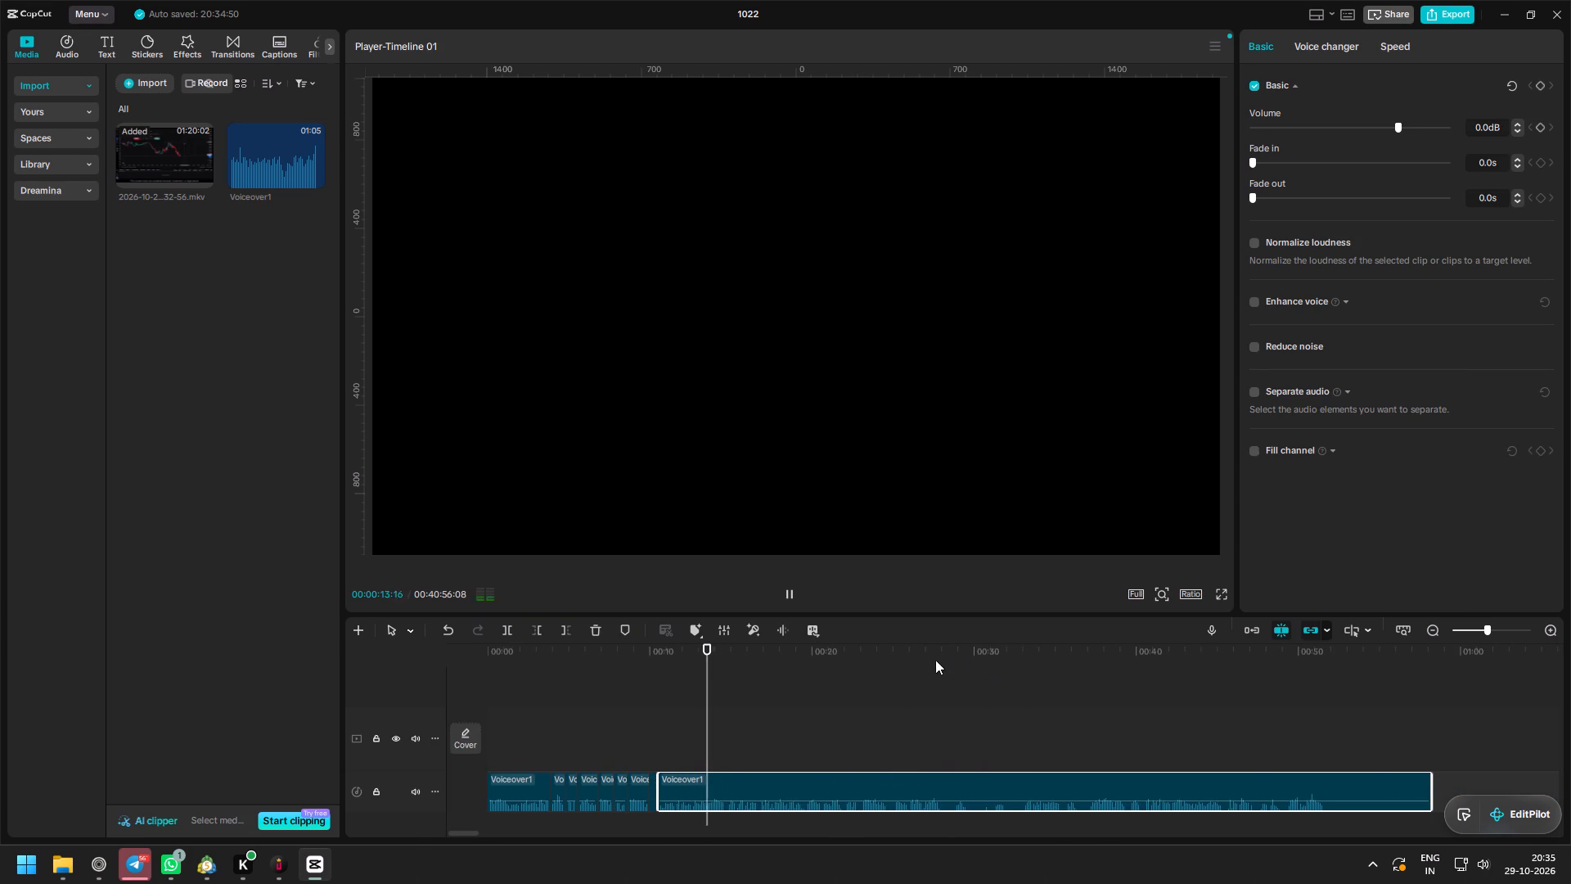
# Cut the pause out of the voiceover between about 27.9 s and 28.8 s.
pyautogui.click(921, 657)
pyautogui.press('space')
pyautogui.keyDown('ctrl'); pyautogui.scroll(11, 1072, 797); pyautogui.keyUp('ctrl')
pyautogui.press('space')
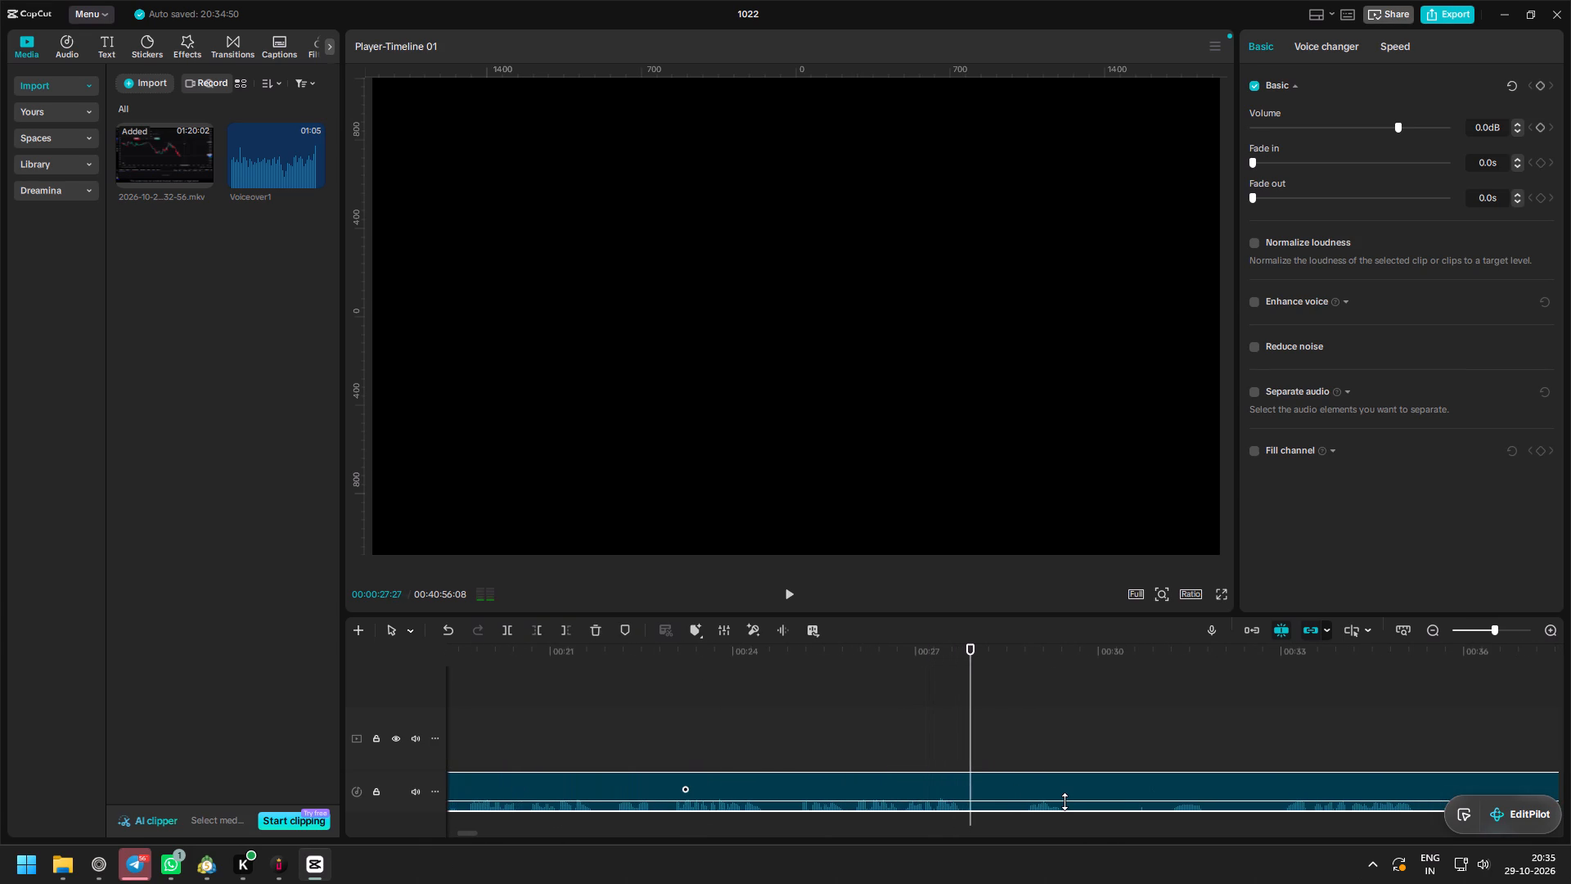
pyautogui.hotkey('ctrl', 'b')
pyautogui.moveTo(970, 652); pyautogui.dragTo(1026, 670)
pyautogui.write('q')
# Listen onward and cut the pause out of the voiceover between about 29.5 s and 31.1 s.
pyautogui.press('space')
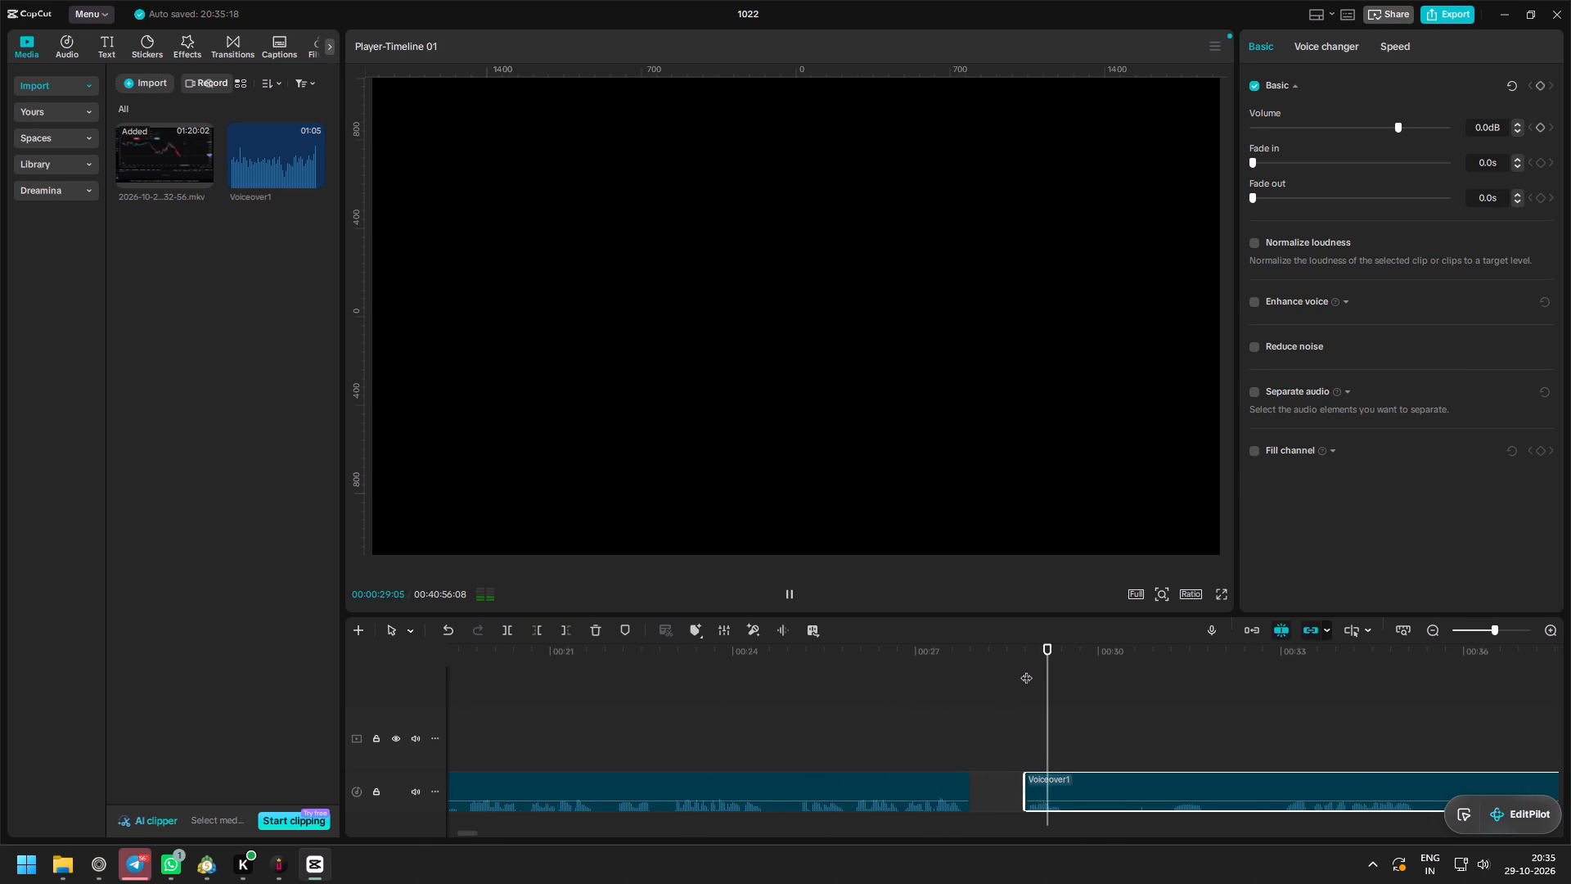
pyautogui.press('space')
pyautogui.hotkey('ctrl', 'b')
pyautogui.moveTo(1072, 647); pyautogui.dragTo(1167, 664)
pyautogui.write('q')
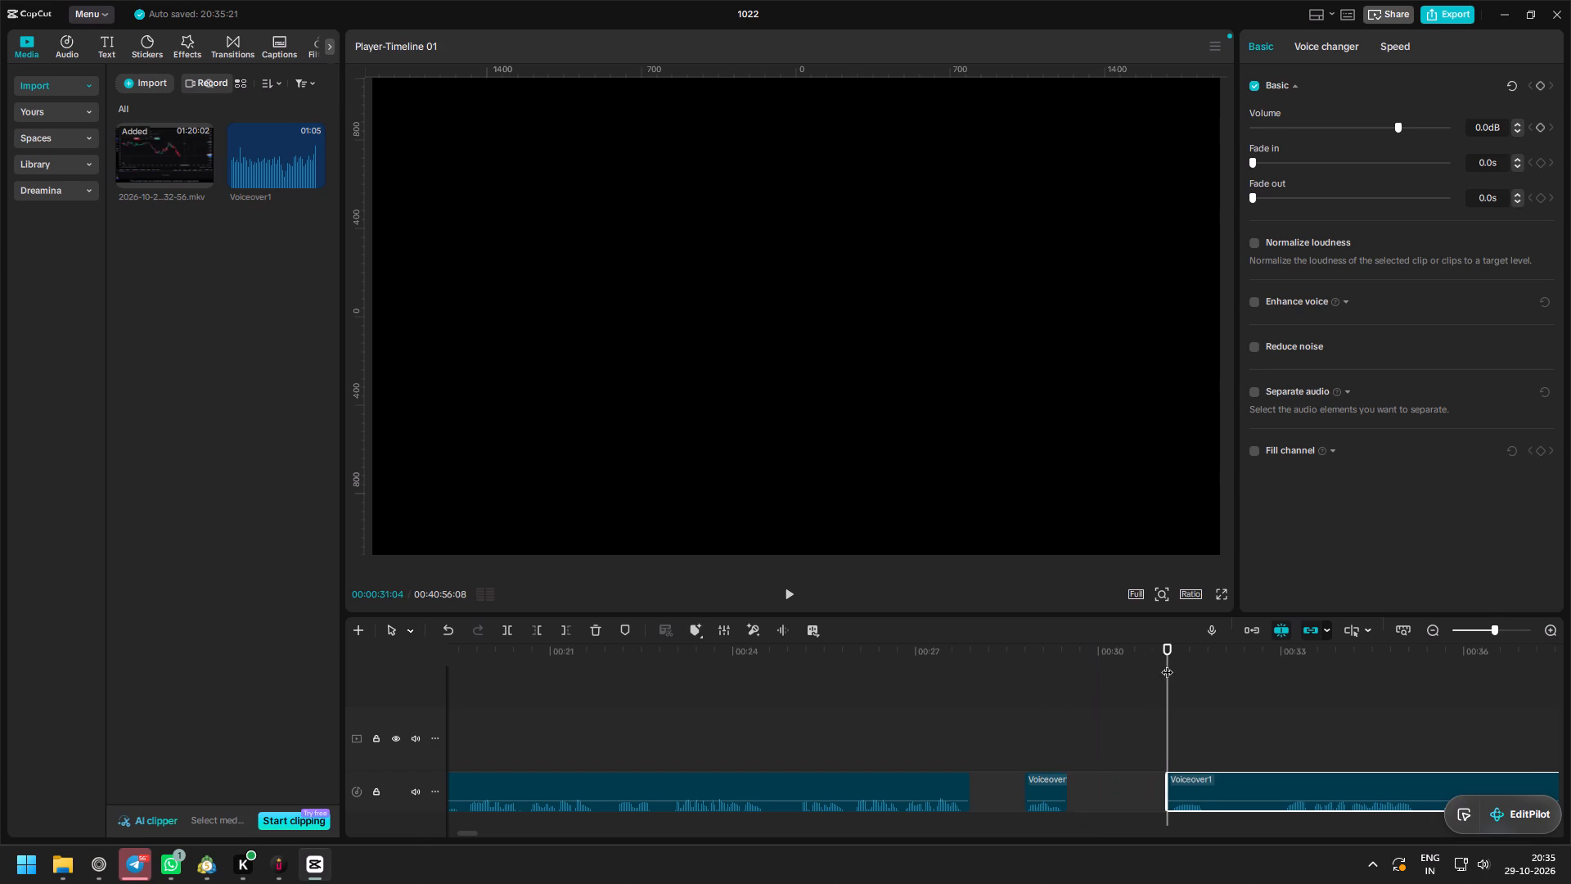
# Listen onward and cut the pause out of the voiceover between about 31.8 s and 33.1 s.
pyautogui.press('space')
pyautogui.press('space')
pyautogui.hotkey('ctrl', 'b')
pyautogui.moveTo(1210, 649); pyautogui.dragTo(1283, 659)
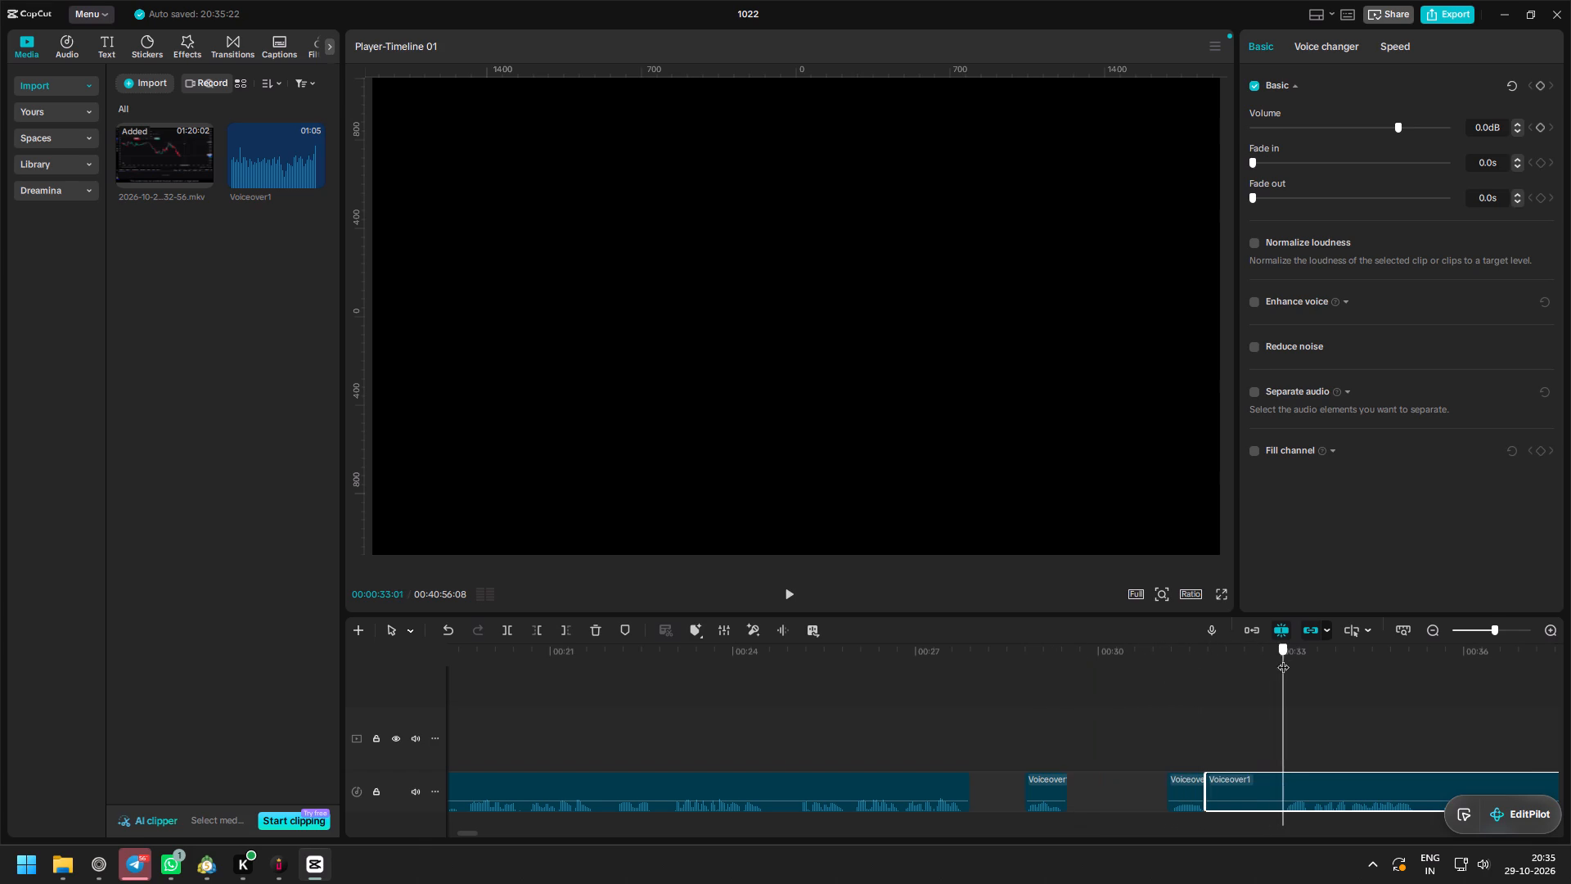
pyautogui.moveTo(1283, 659); pyautogui.dragTo(1285, 659)
pyautogui.press('q')
# Close all gaps left by the new cuts on the voiceover track.
pyautogui.rightClick(1105, 775)
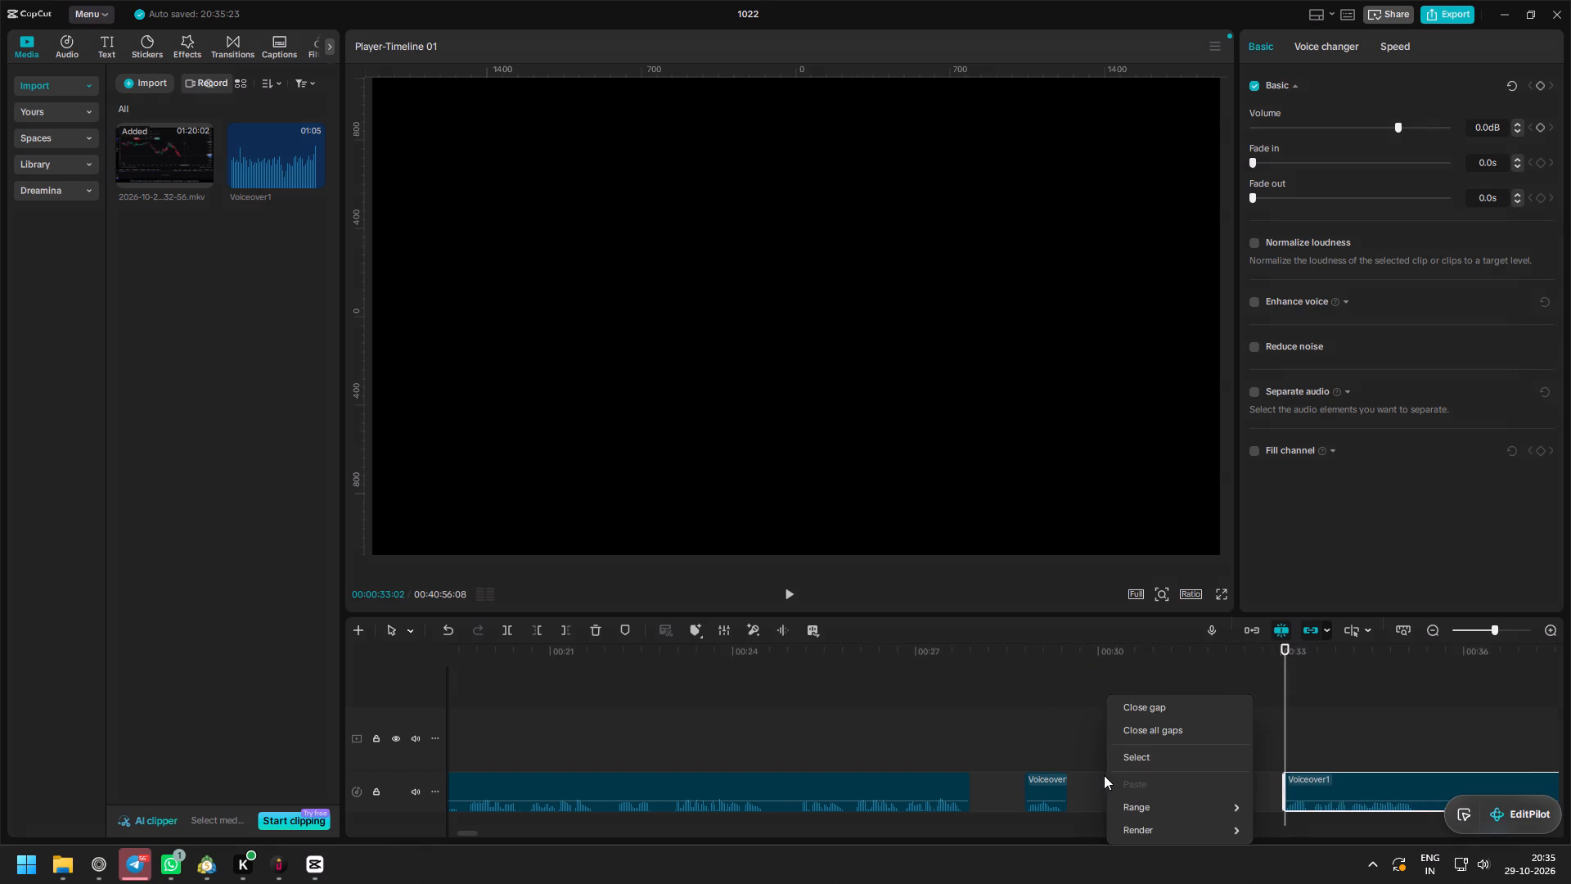
pyautogui.click(1166, 724)
# Listen from the new joins and cut the pause out of the voiceover between about 31.4 s and 31.7 s.
pyautogui.click(1019, 655)
pyautogui.press('space')
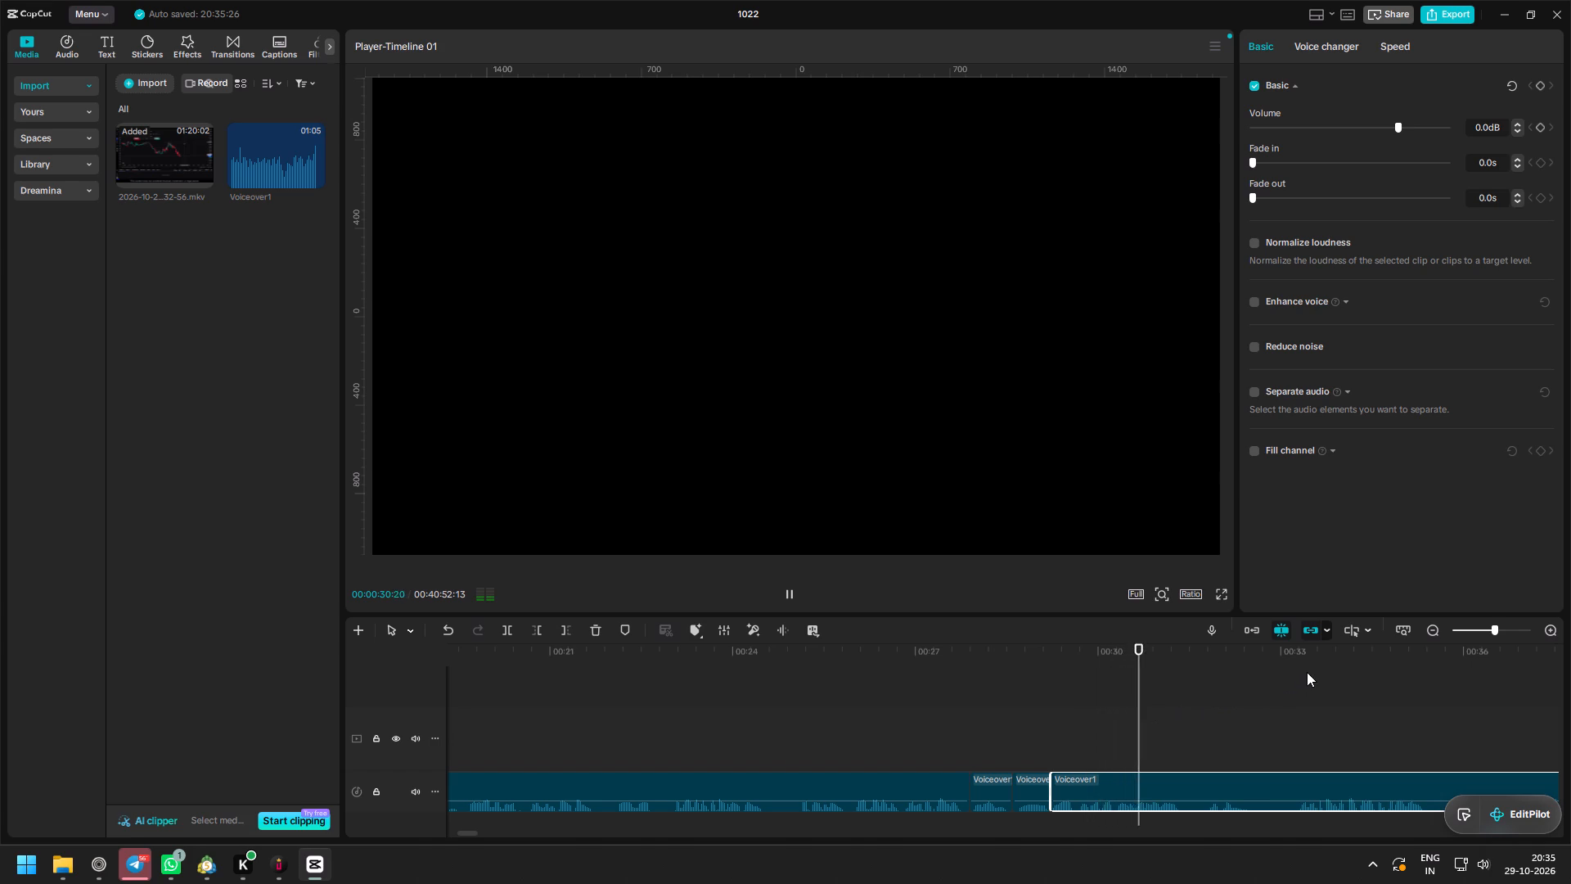
pyautogui.press('space')
pyautogui.hotkey('ctrl', 'b')
pyautogui.moveTo(1194, 656); pyautogui.dragTo(1203, 660)
pyautogui.press('q')
# Listen onward and cut the pause out of the voiceover between about 32.3 s and 33.3 s.
pyautogui.press('space')
pyautogui.press('space')
pyautogui.hotkey('ctrl', 'b')
pyautogui.moveTo(1252, 654); pyautogui.dragTo(1287, 657)
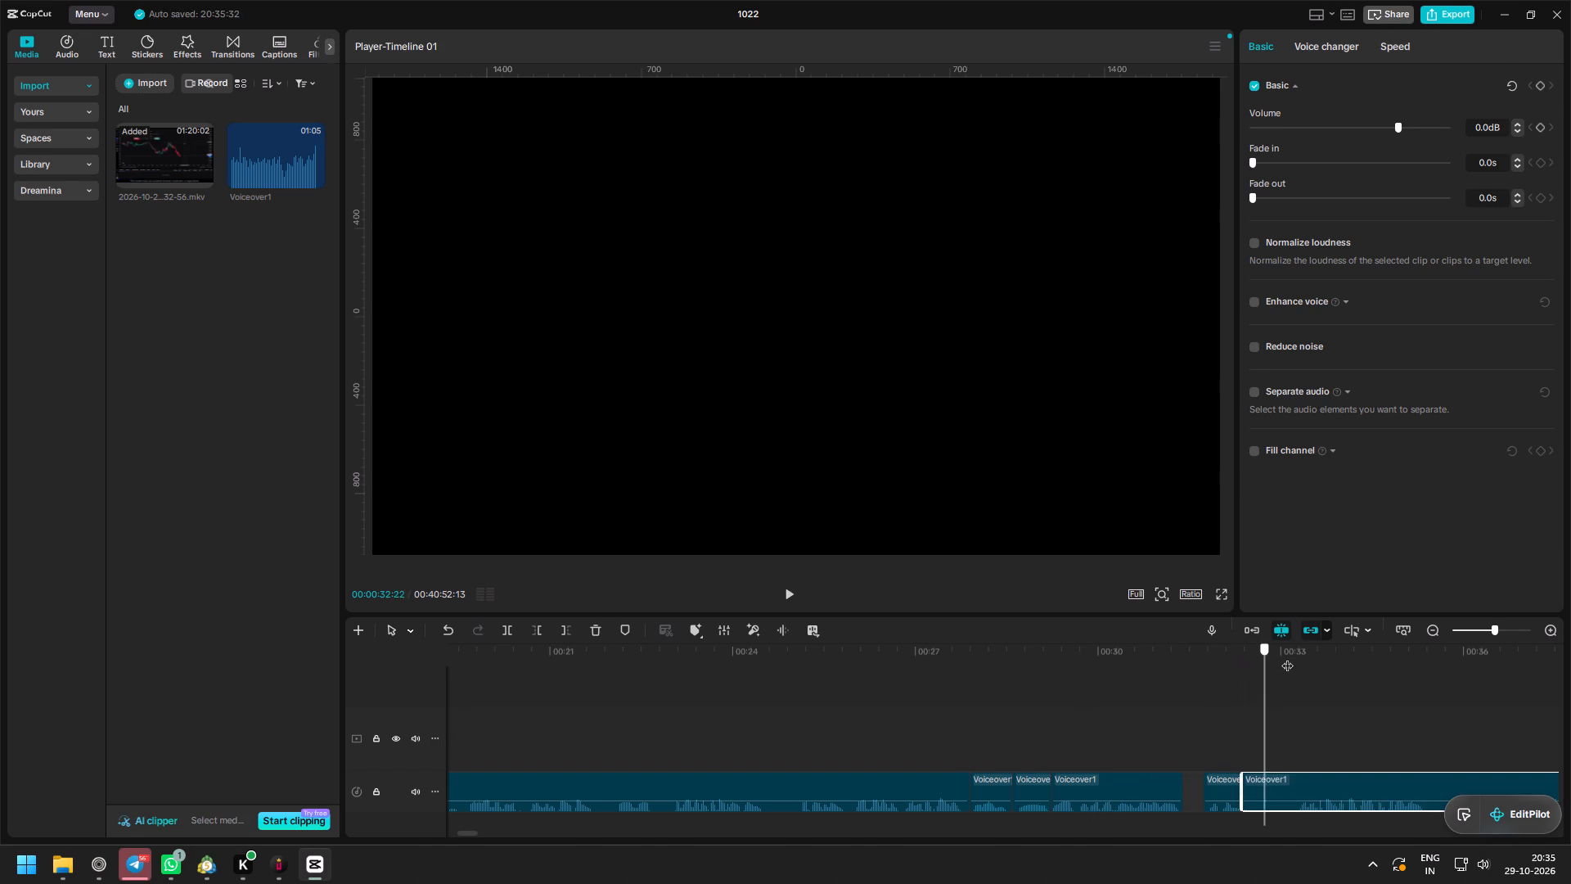
pyautogui.moveTo(1287, 657); pyautogui.dragTo(1298, 657)
pyautogui.press('q')
# Close all gaps on the voiceover track again and keep the playback running.
pyautogui.press('space')
pyautogui.rightClick(1261, 776)
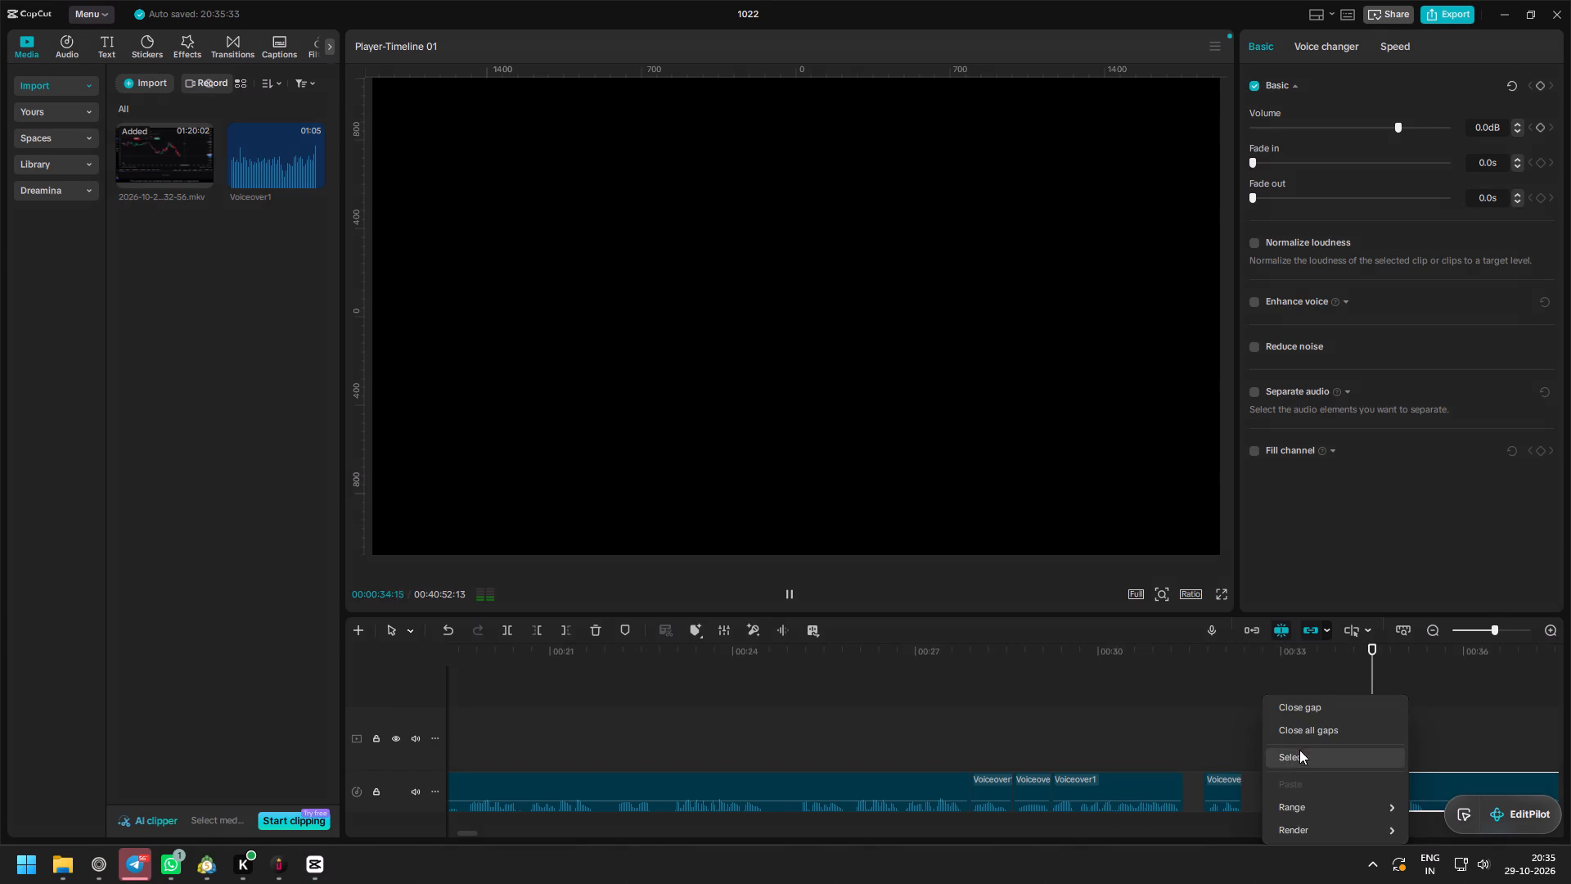
pyautogui.click(1317, 729)
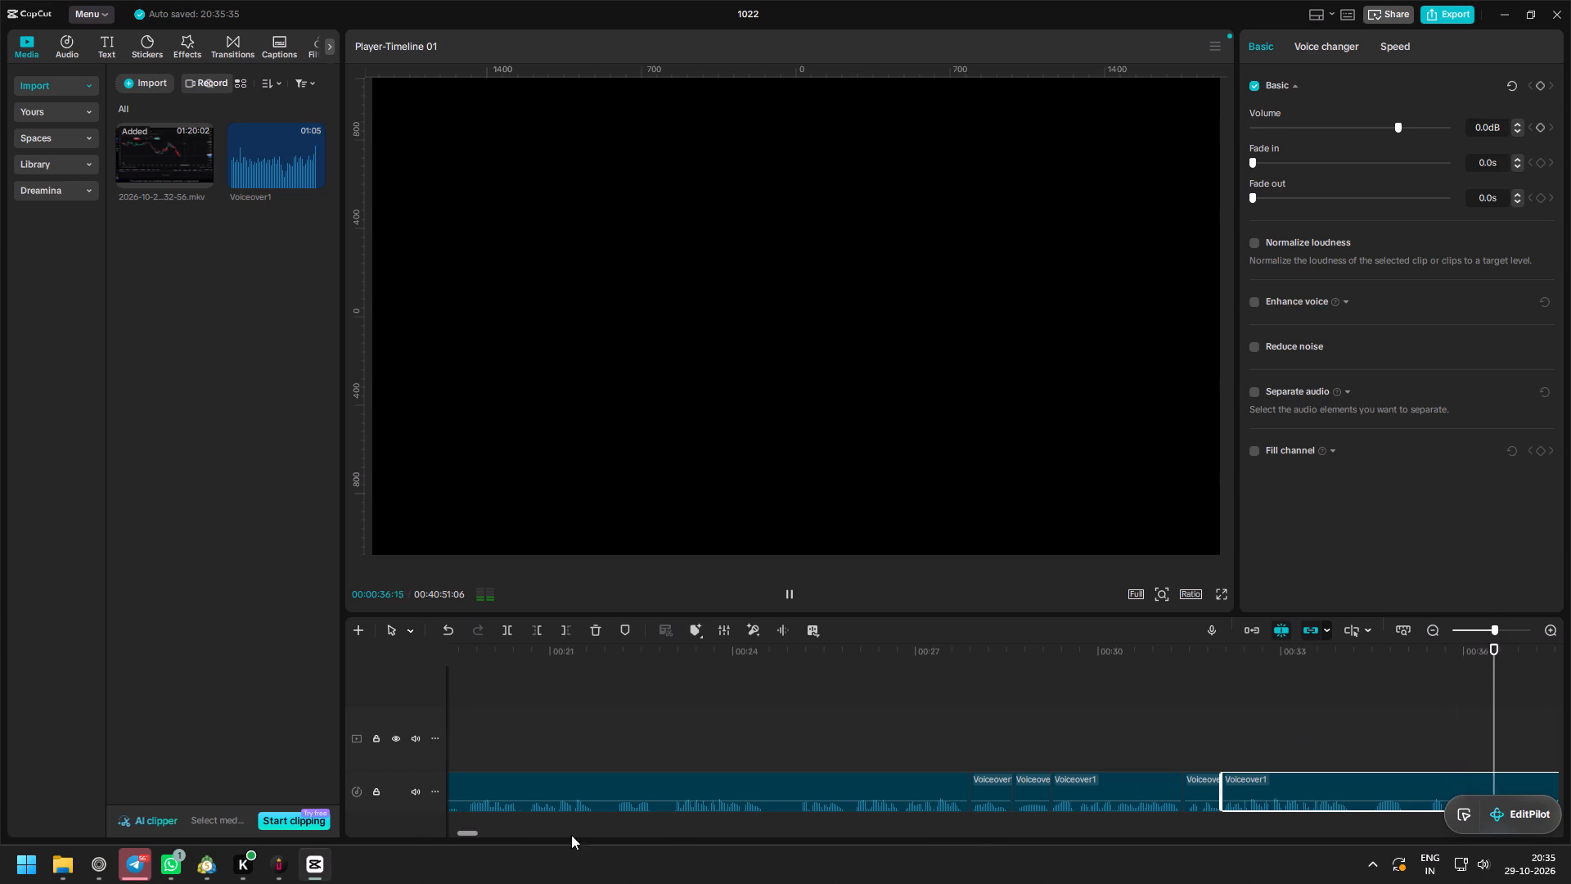
# Listen onward to where the speech ends, split the voiceover at about 46.6 s and delete the remaining tail.
pyautogui.click(466, 835)
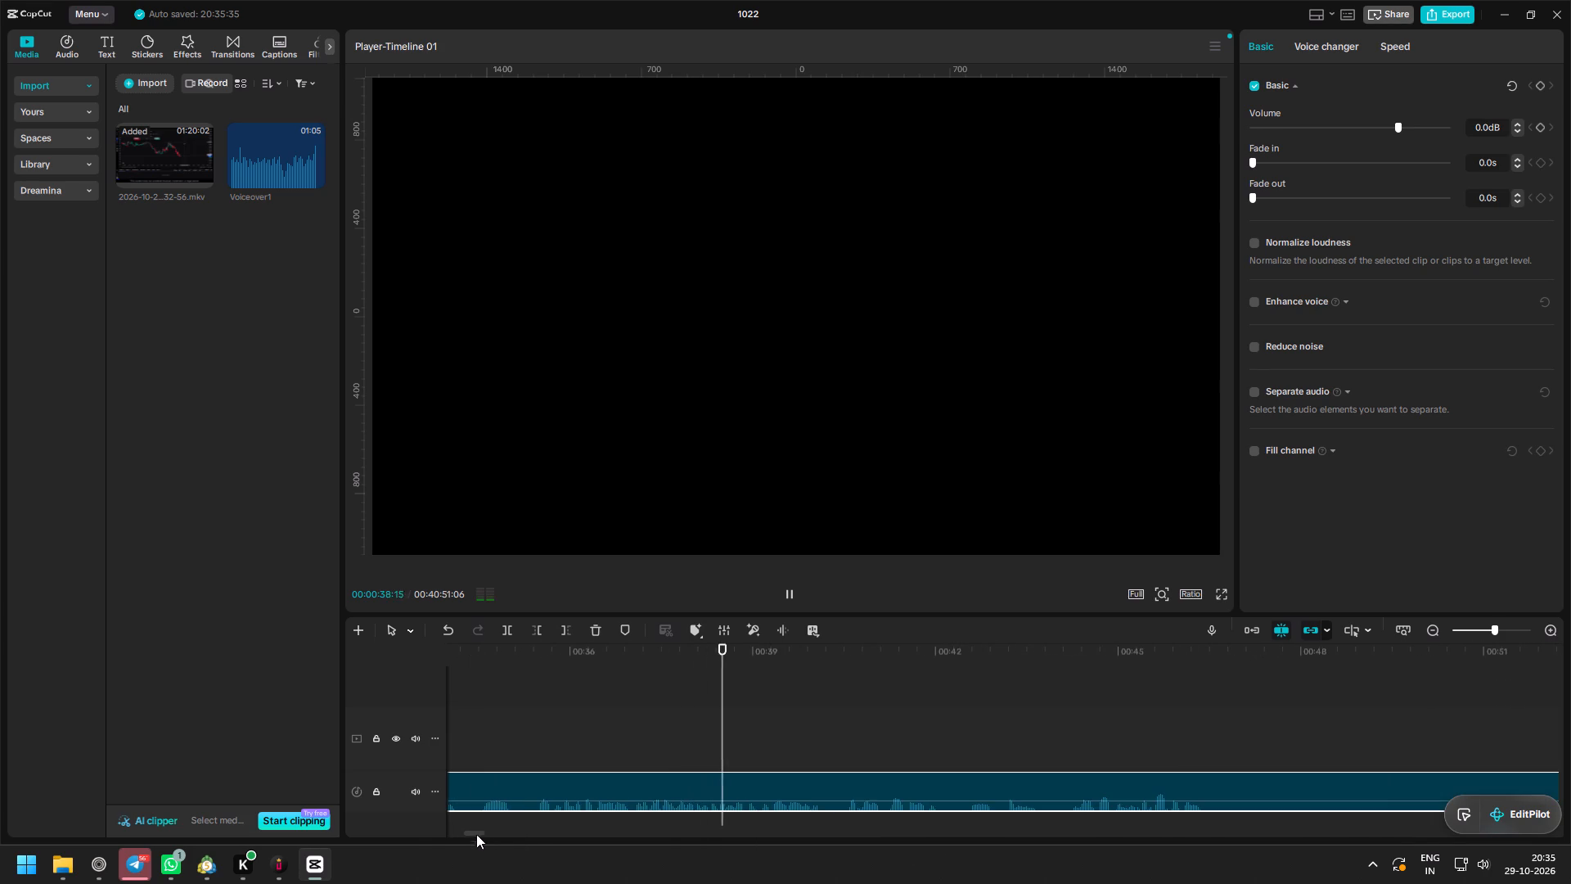
pyautogui.keyDown('ctrl'); pyautogui.scroll(-6, 744, 717); pyautogui.keyUp('ctrl')
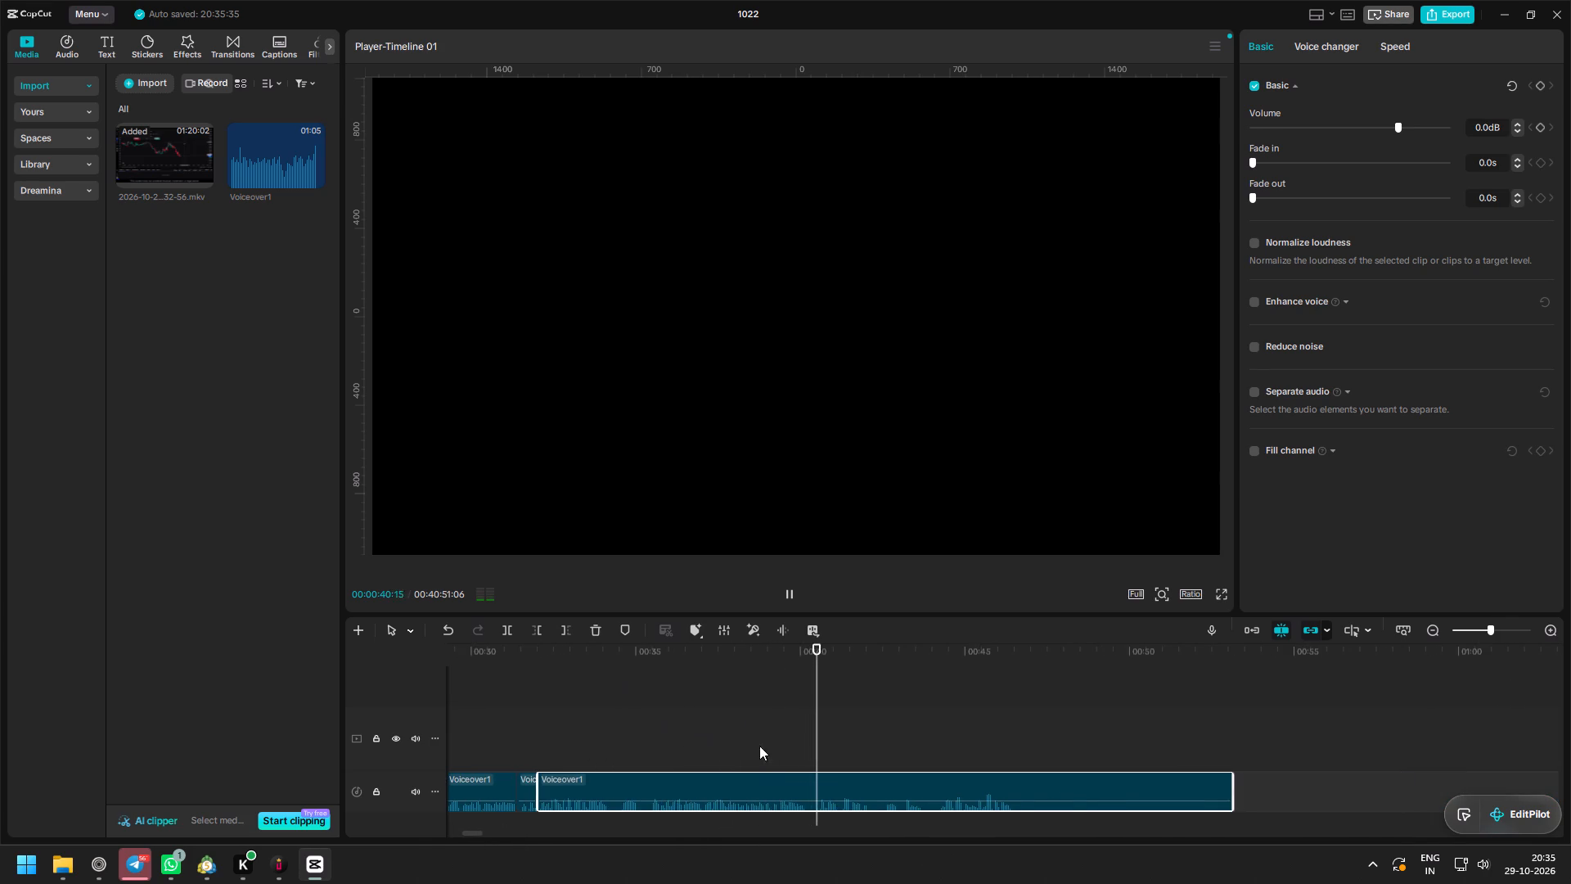
pyautogui.keyDown('ctrl'); pyautogui.scroll(3, 849, 753); pyautogui.keyUp('ctrl')
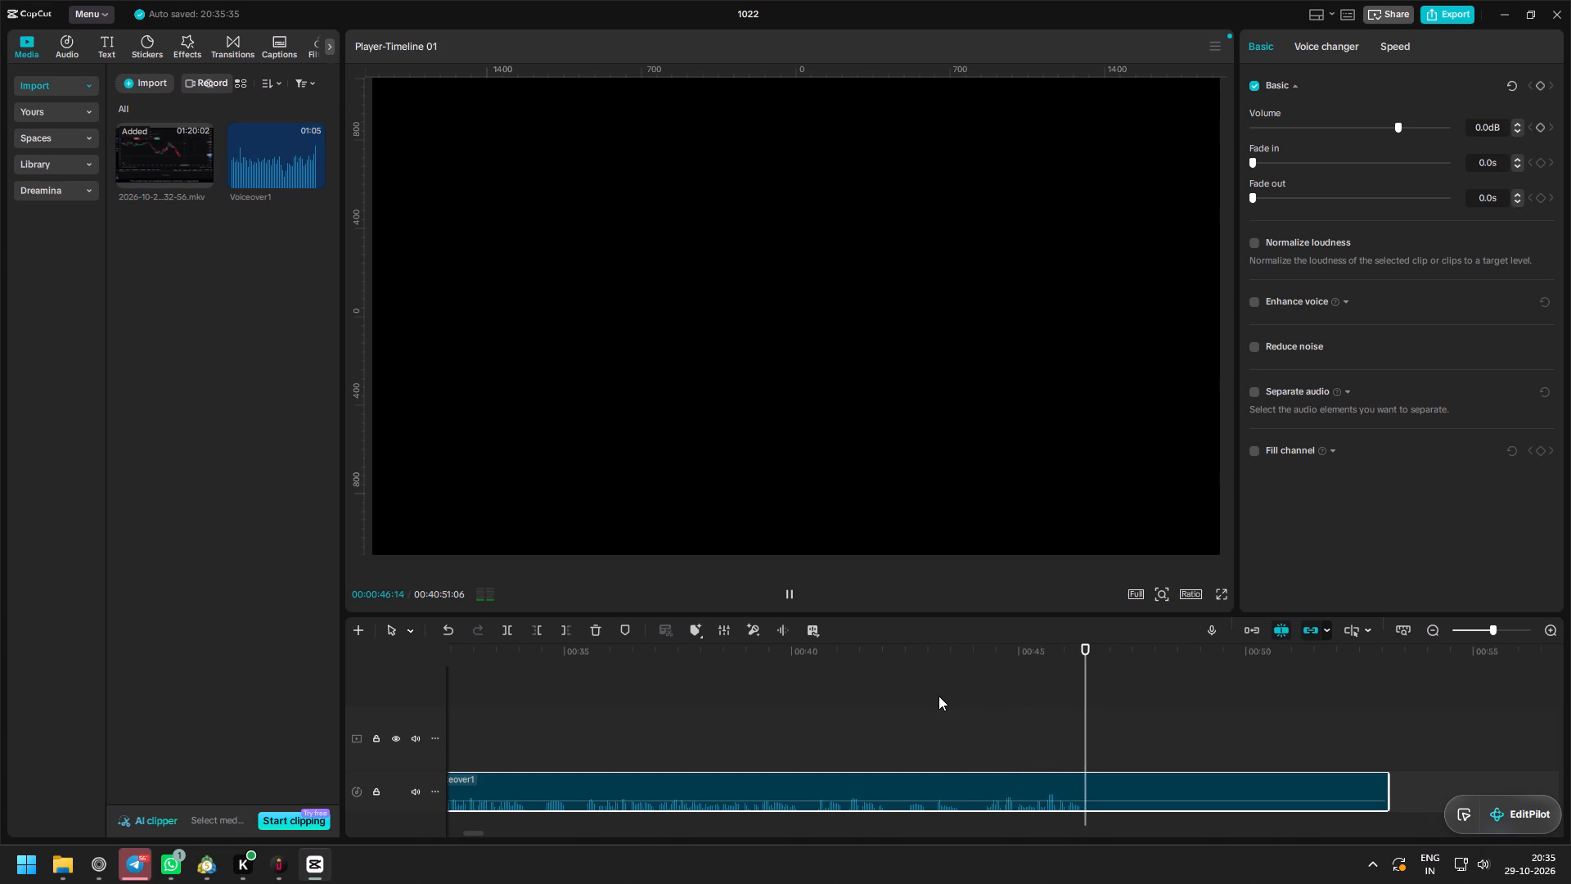
pyautogui.press('space')
pyautogui.hotkey('ctrl', 'b')
pyautogui.keyDown('ctrl'); pyautogui.scroll(-7, 1167, 764); pyautogui.keyUp('ctrl')
pyautogui.click(1145, 792)
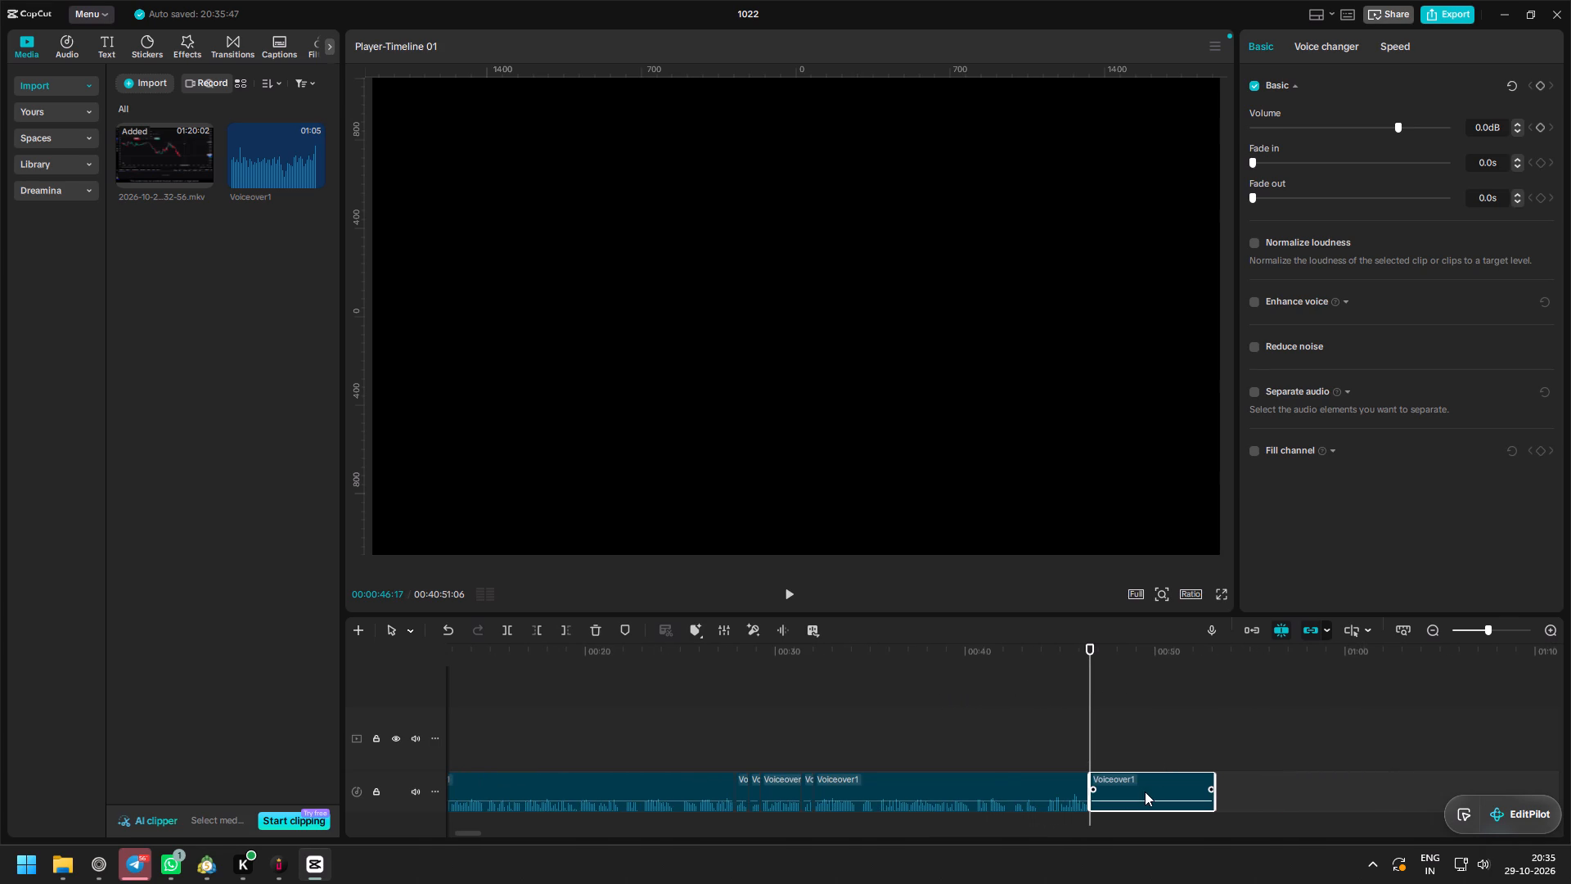
pyautogui.press('Delete')
# Move the compound clip earlier so it starts directly at the end of the shortened voiceover.
pyautogui.moveTo(1097, 648); pyautogui.dragTo(1058, 647)
pyautogui.keyDown('ctrl'); pyautogui.scroll(-10, 1125, 755); pyautogui.keyUp('ctrl')
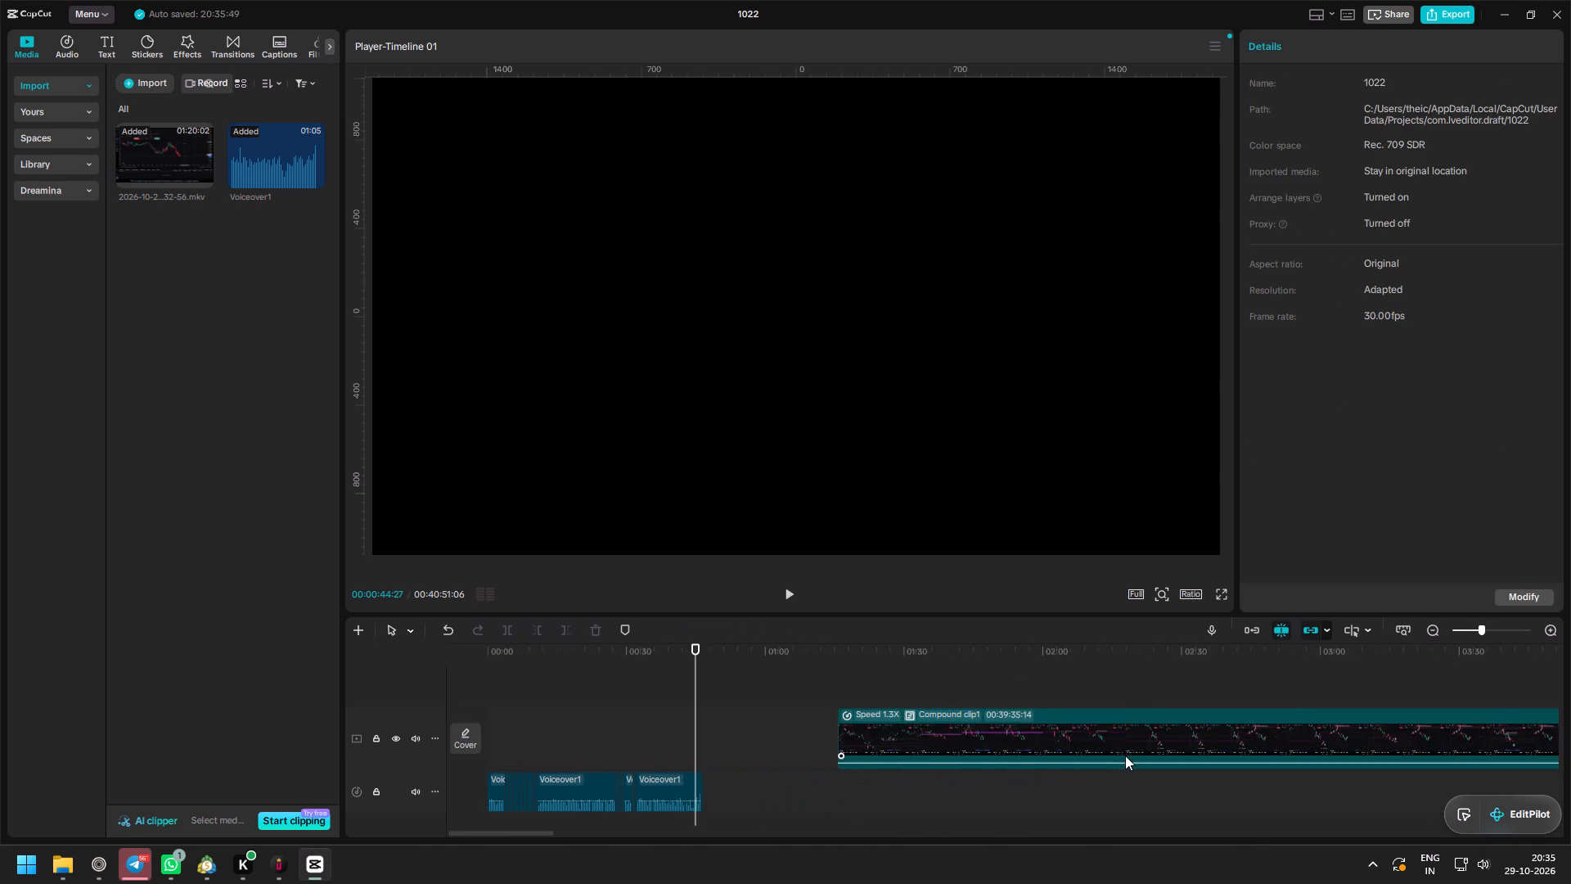
pyautogui.moveTo(944, 724); pyautogui.dragTo(829, 719)
pyautogui.moveTo(645, 652); pyautogui.dragTo(231, 680)
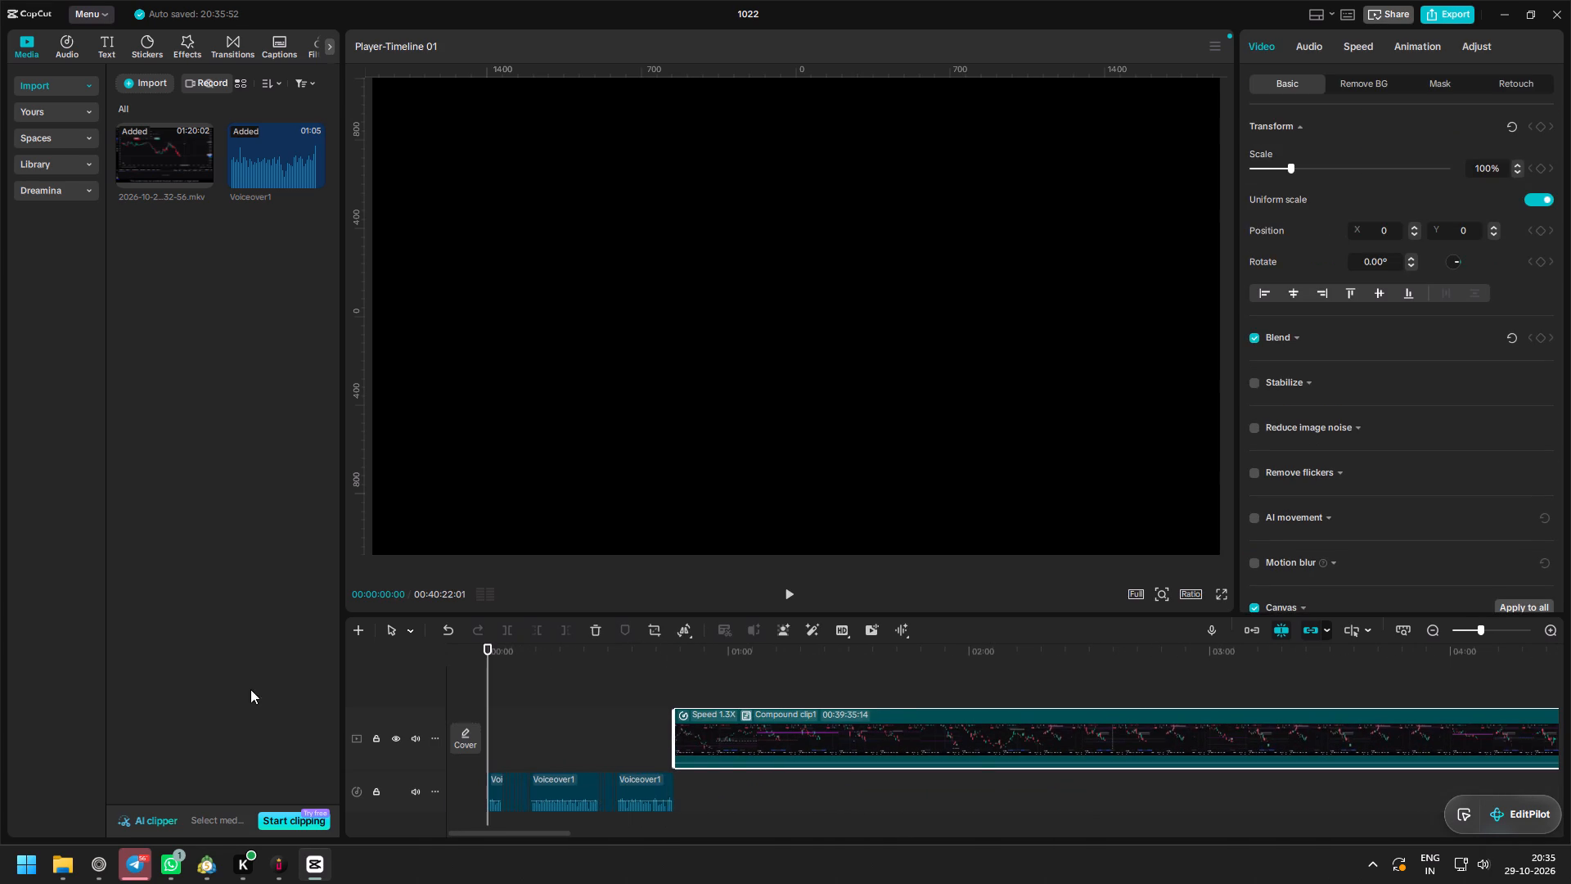
pyautogui.keyDown('ctrl'); pyautogui.scroll(13, 503, 750); pyautogui.keyUp('ctrl')
pyautogui.keyDown('ctrl'); pyautogui.scroll(-4, 503, 750); pyautogui.keyUp('ctrl')
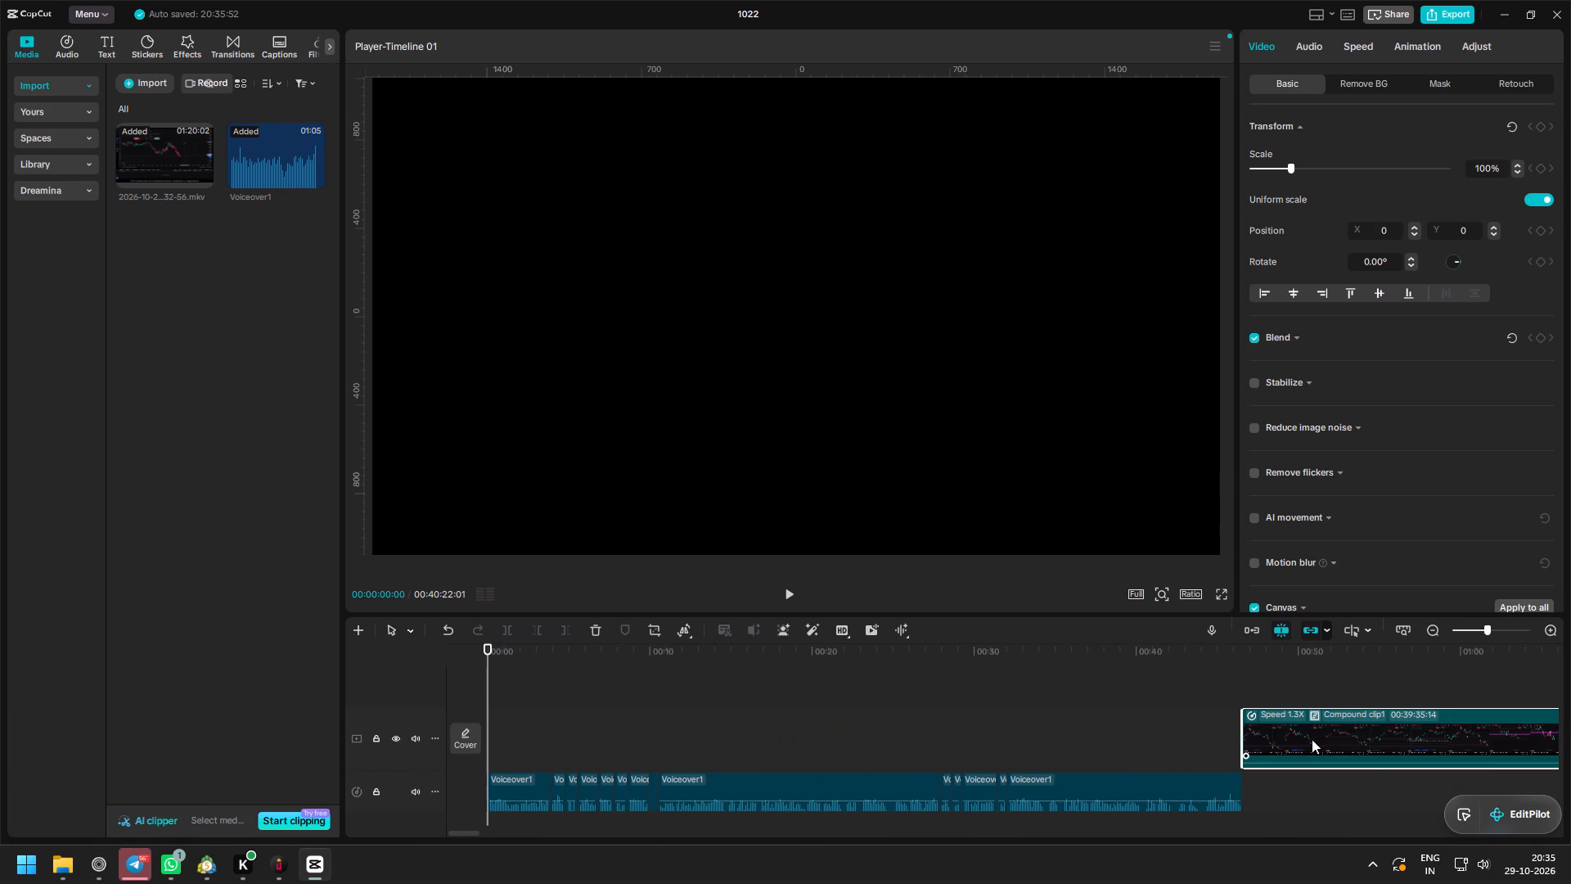
pyautogui.moveTo(1263, 659); pyautogui.dragTo(1282, 658)
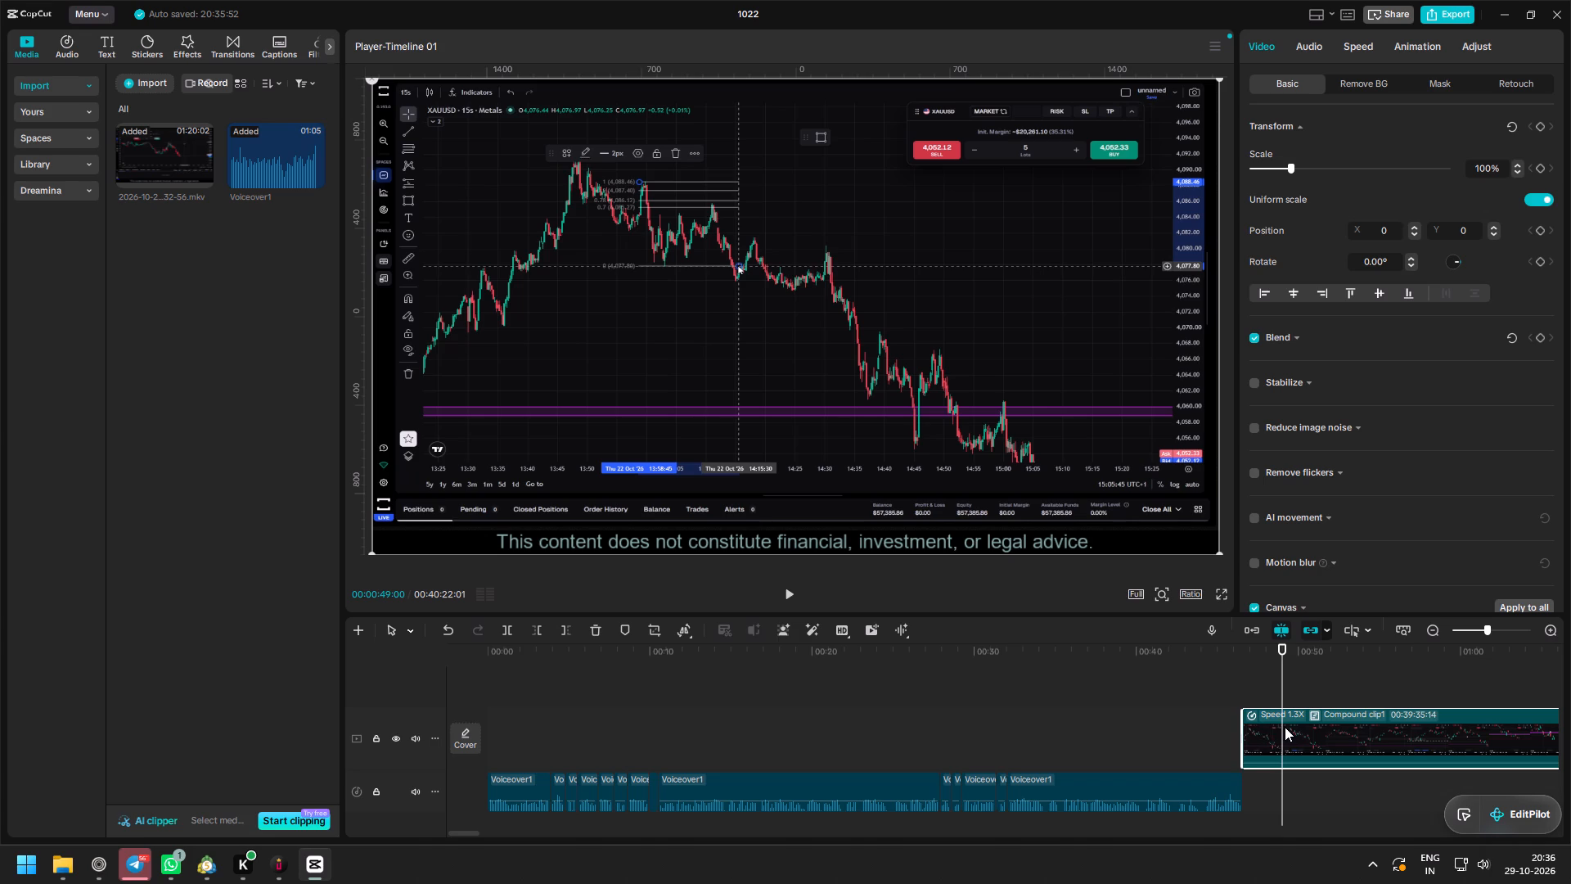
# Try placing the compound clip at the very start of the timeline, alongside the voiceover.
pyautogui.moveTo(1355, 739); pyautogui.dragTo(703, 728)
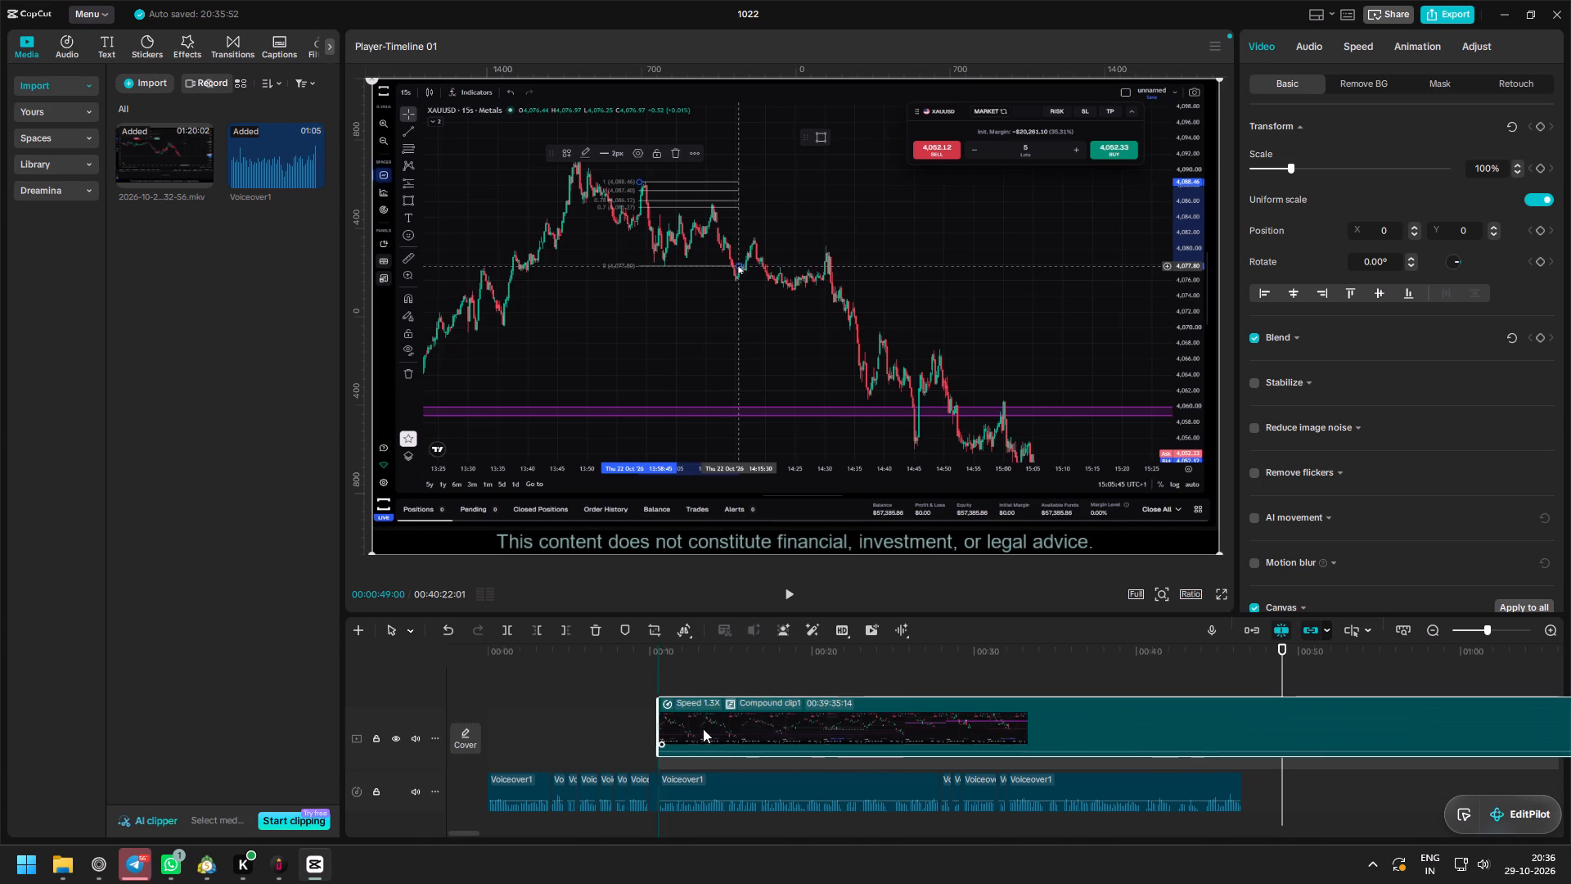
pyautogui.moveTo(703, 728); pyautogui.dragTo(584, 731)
# Preview the compound clip together with the voiceover at several points between the timeline's start and about 49 s.
pyautogui.moveTo(590, 661); pyautogui.dragTo(507, 657)
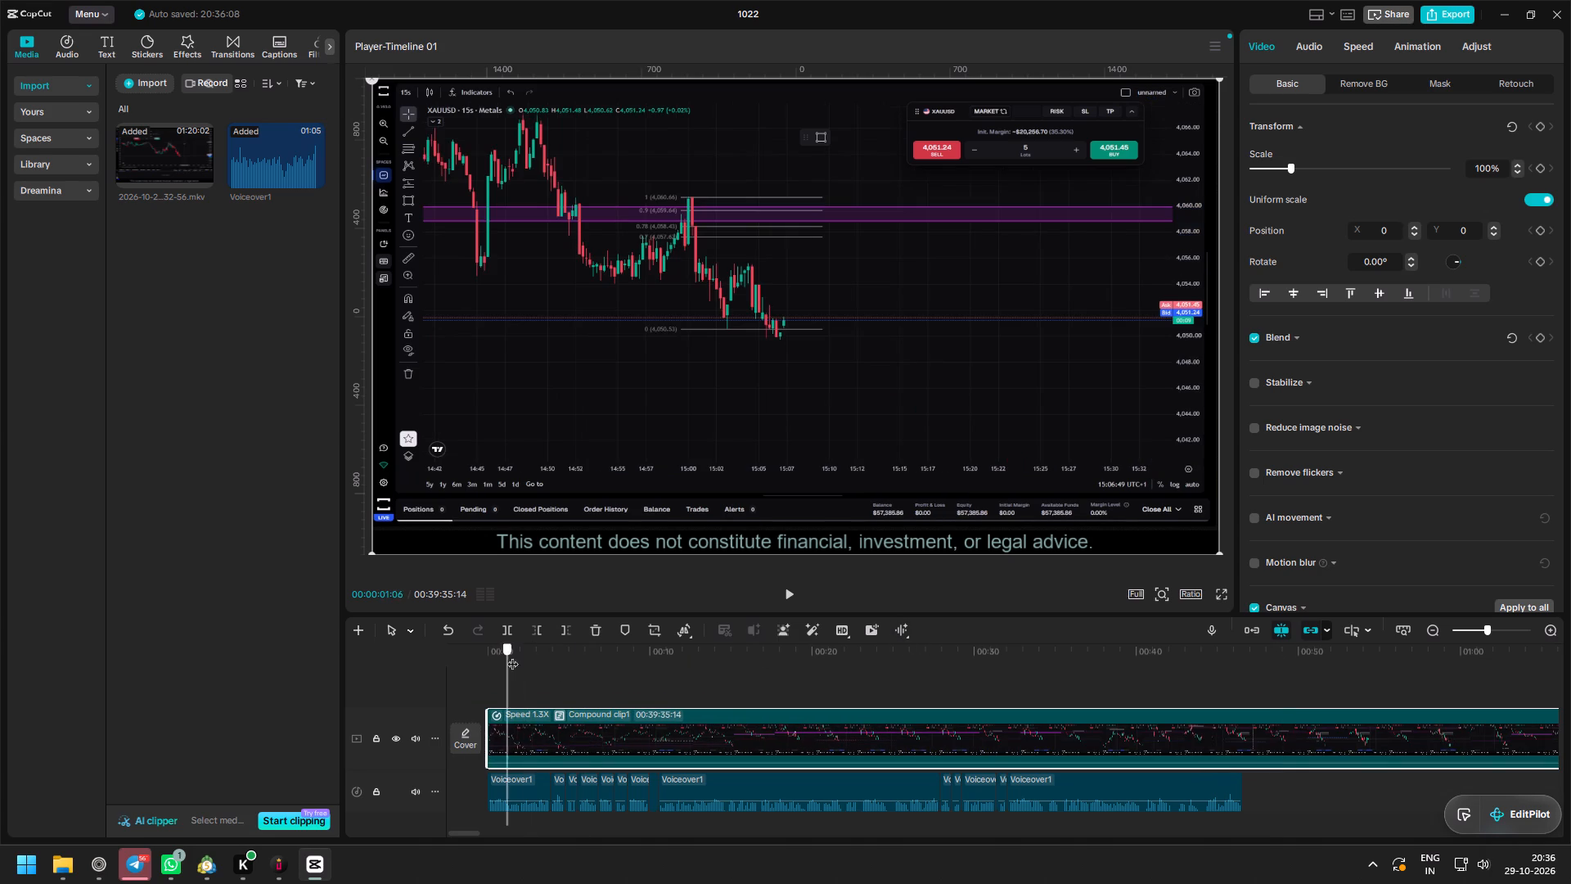
pyautogui.press('space')
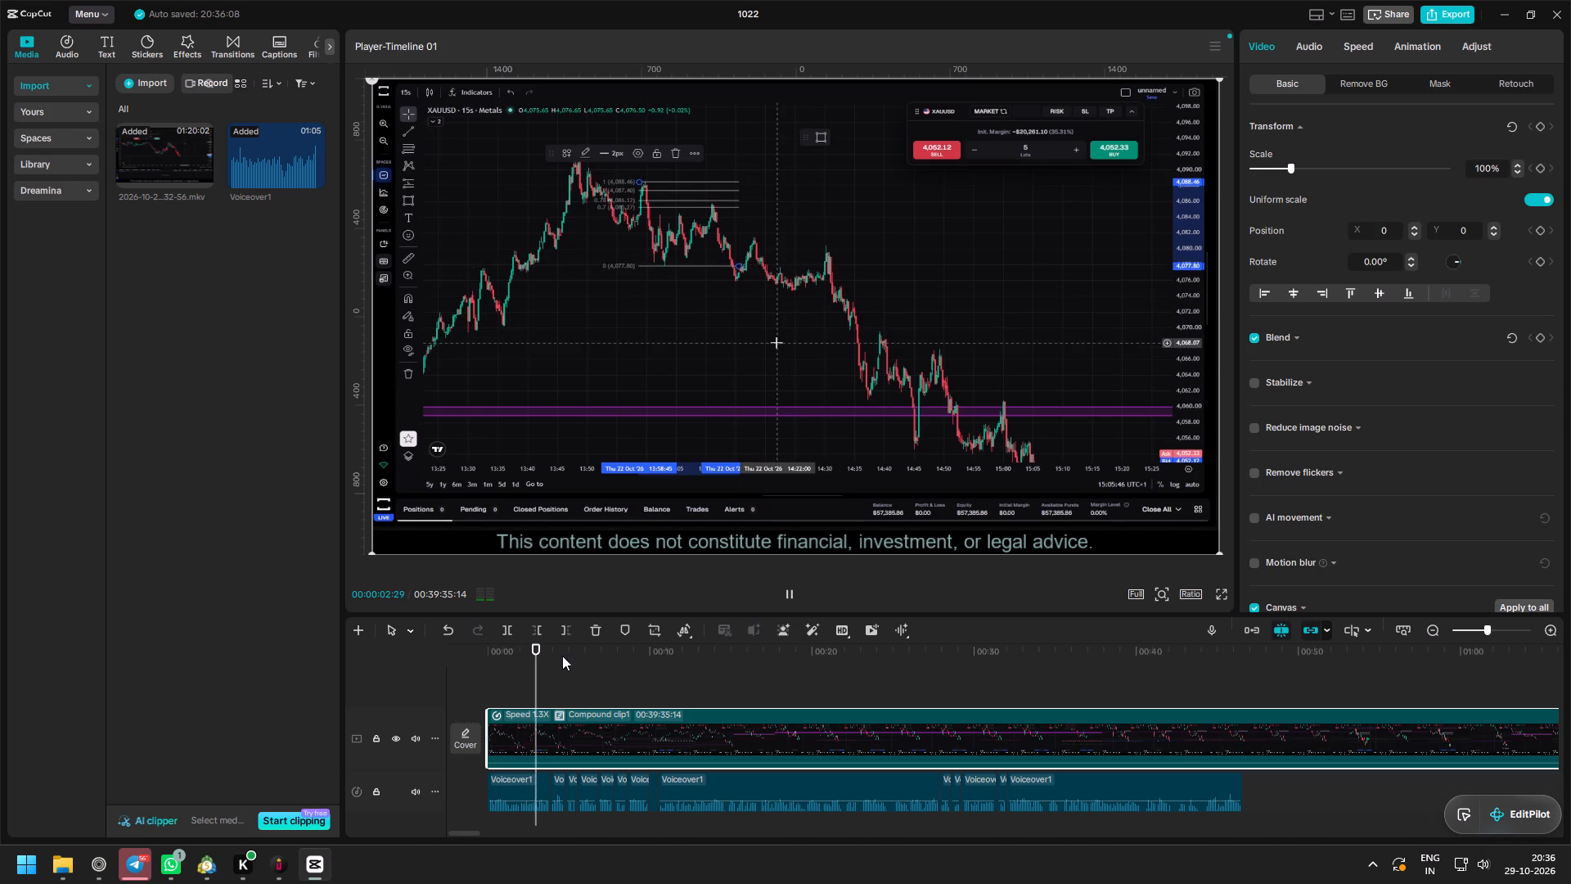
pyautogui.moveTo(538, 645); pyautogui.dragTo(713, 657)
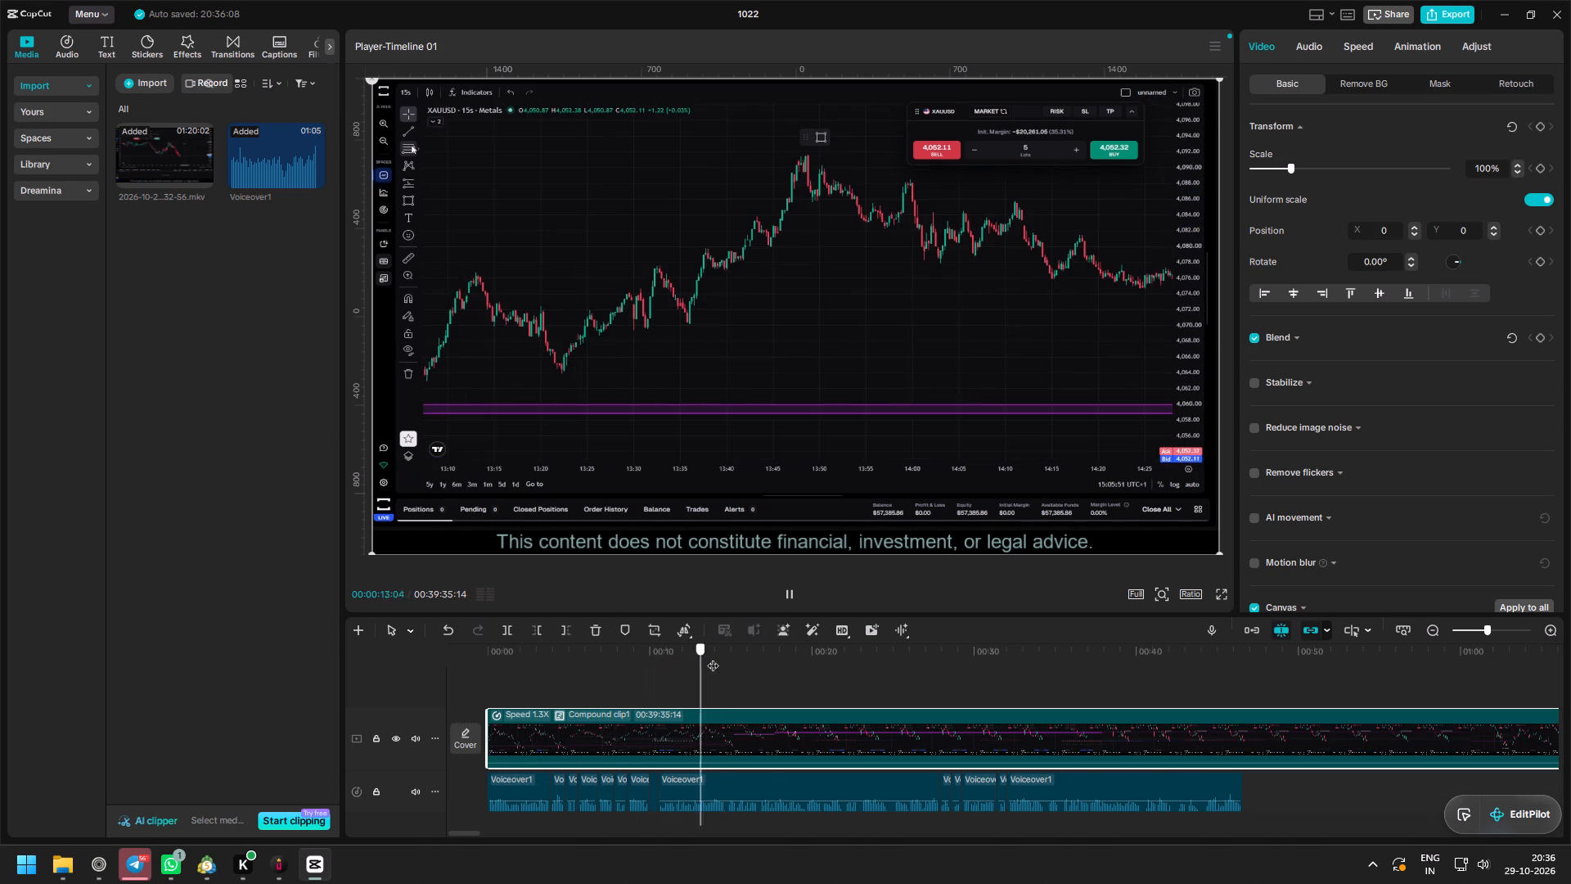
pyautogui.moveTo(713, 657); pyautogui.dragTo(918, 665)
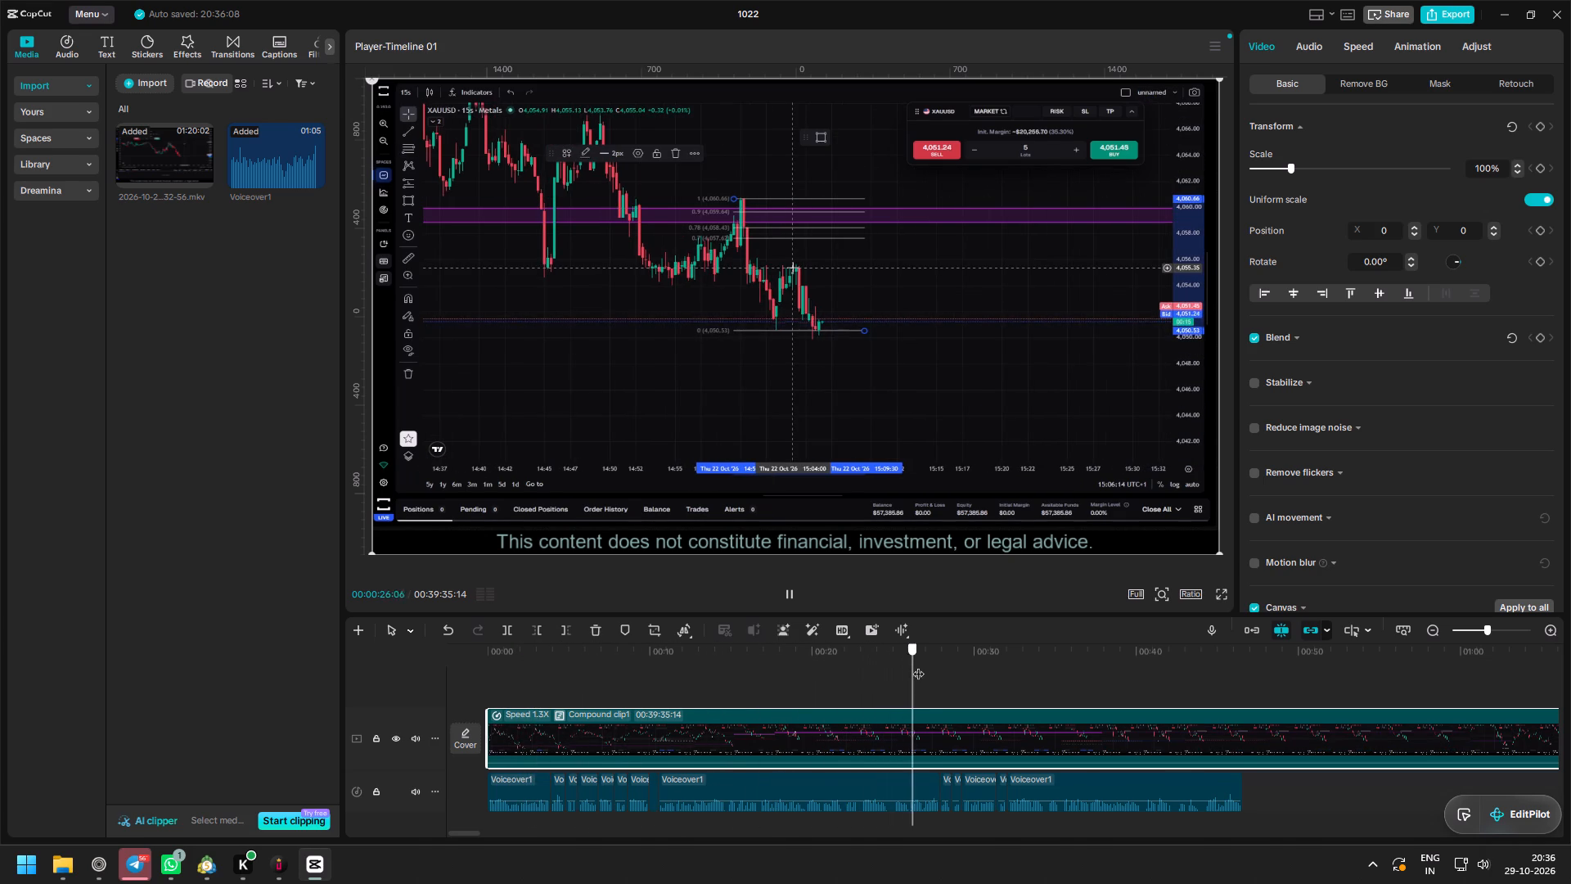
pyautogui.moveTo(918, 665); pyautogui.dragTo(1113, 676)
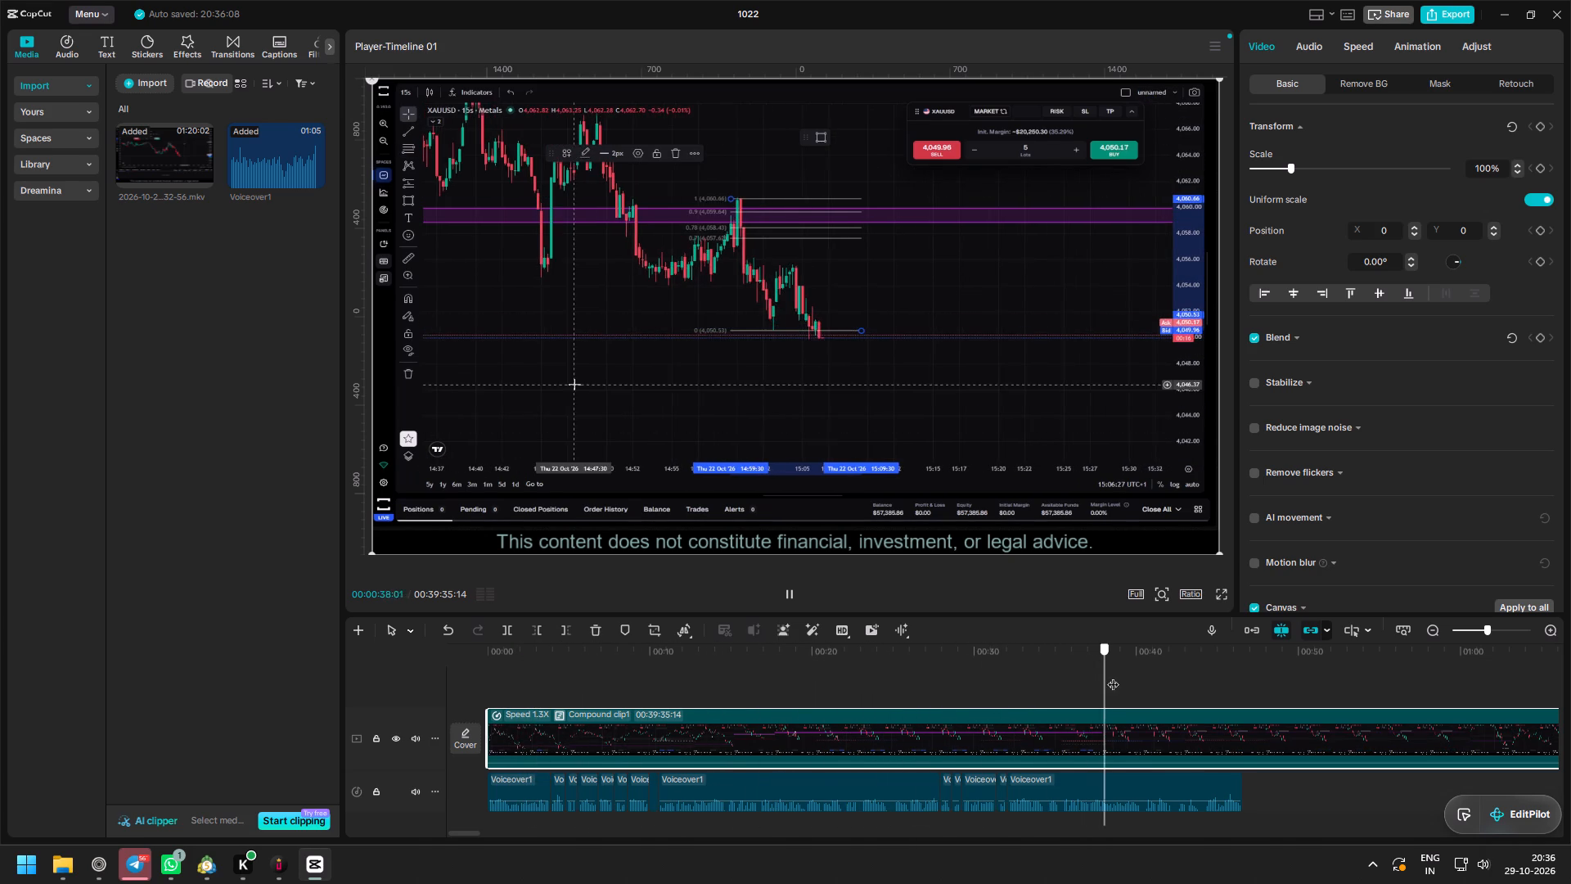
pyautogui.moveTo(1113, 676); pyautogui.dragTo(1216, 679)
pyautogui.press('space')
pyautogui.keyDown('ctrl'); pyautogui.scroll(8, 1339, 749); pyautogui.keyUp('ctrl')
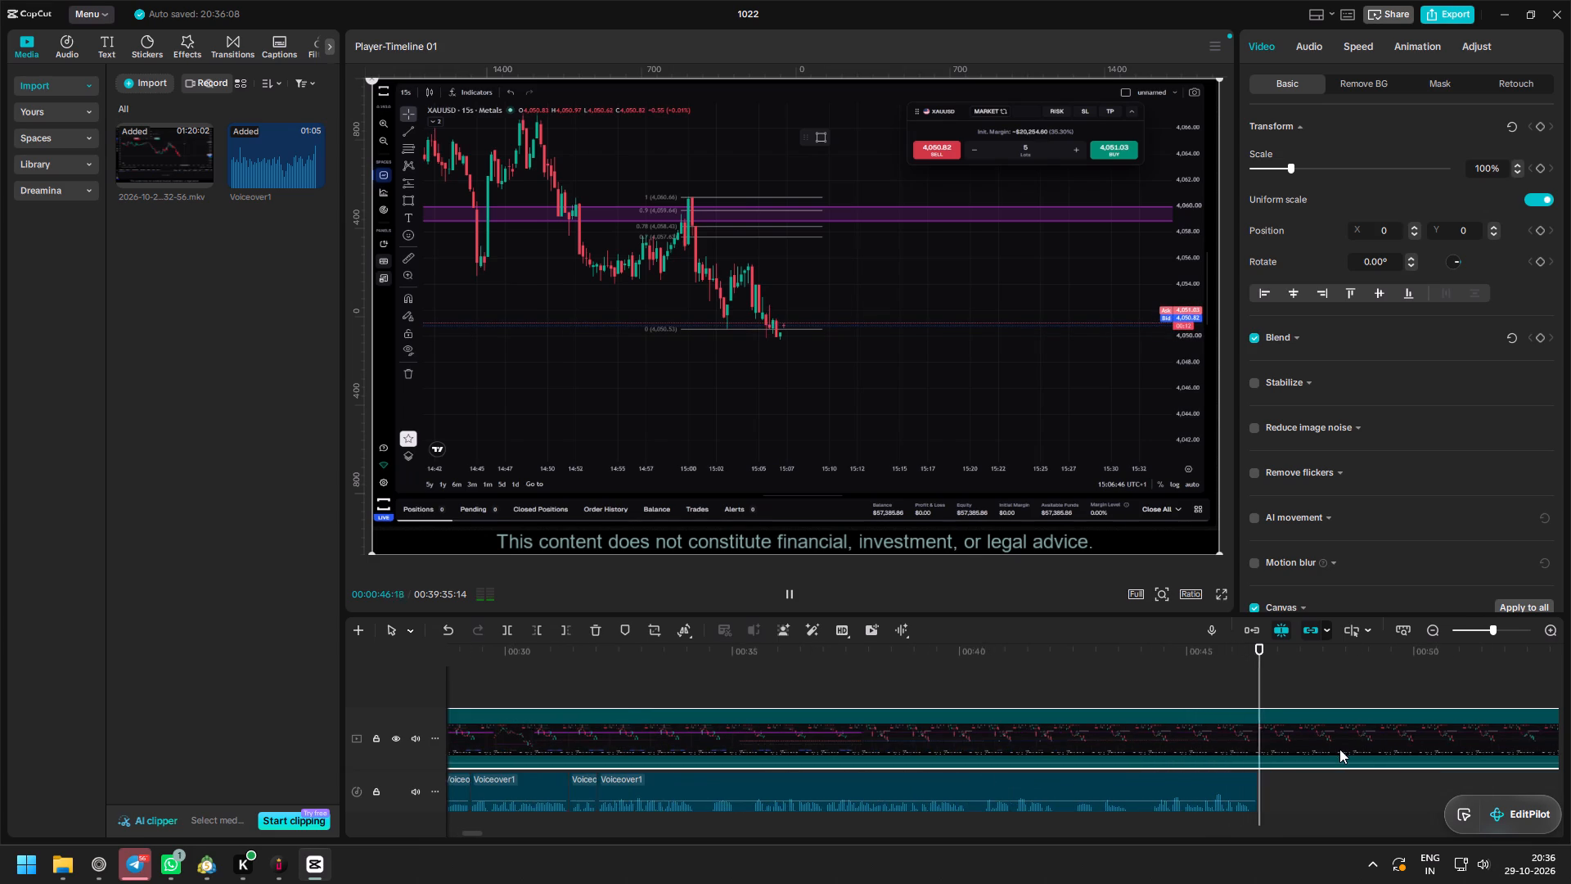
pyautogui.keyDown('ctrl'); pyautogui.scroll(-17, 1339, 749); pyautogui.keyUp('ctrl')
pyautogui.keyDown('ctrl'); pyautogui.scroll(4, 898, 751); pyautogui.keyUp('ctrl')
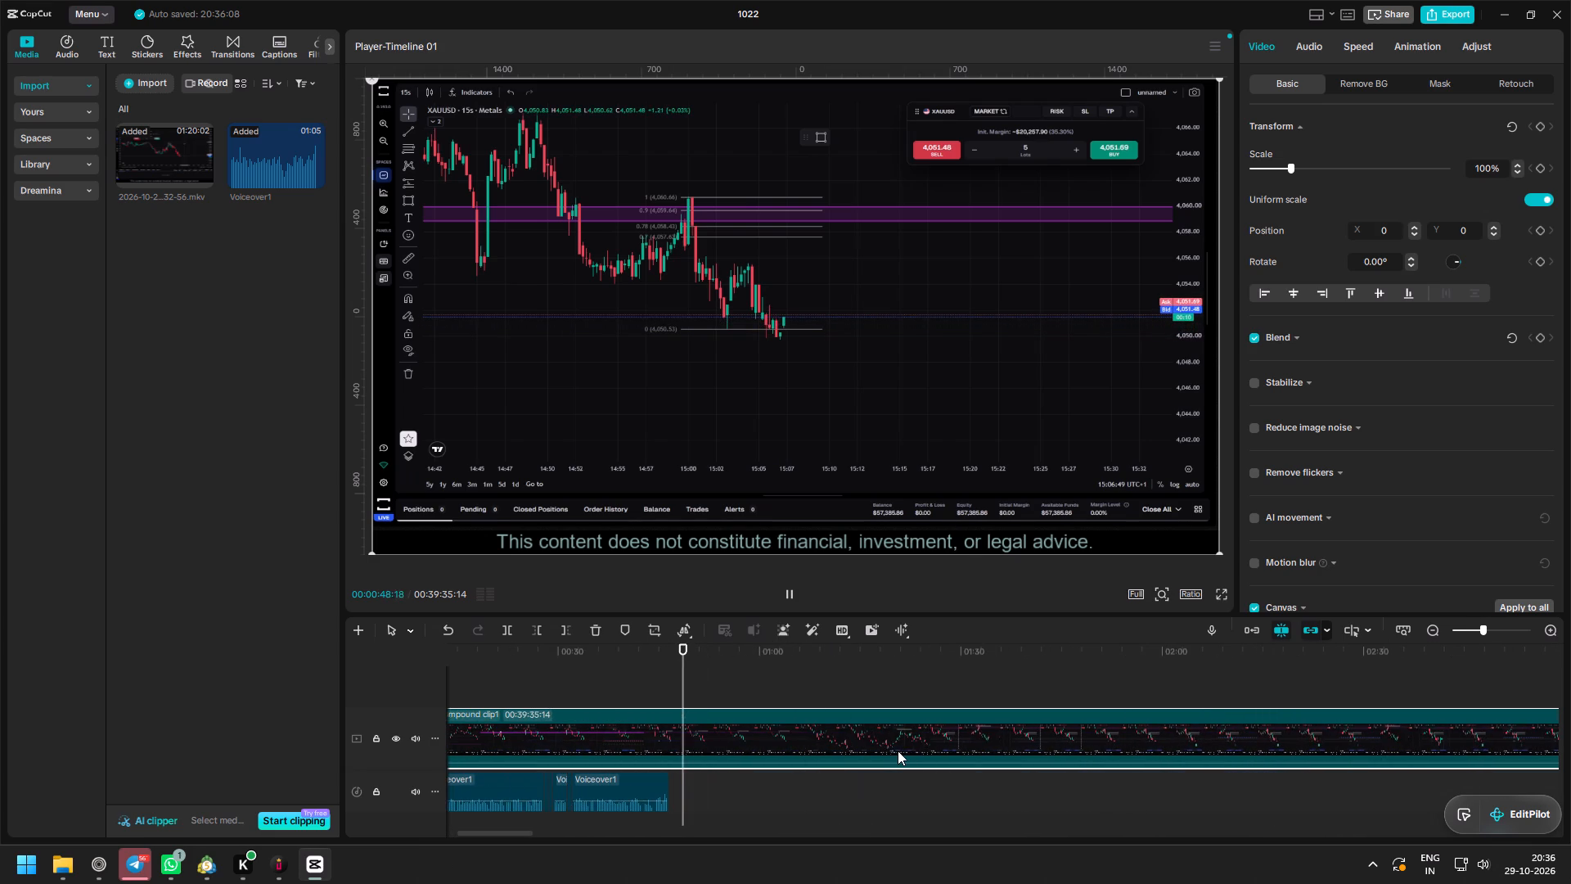
pyautogui.press('space')
pyautogui.keyDown('ctrl'); pyautogui.scroll(-6, 736, 751); pyautogui.keyUp('ctrl')
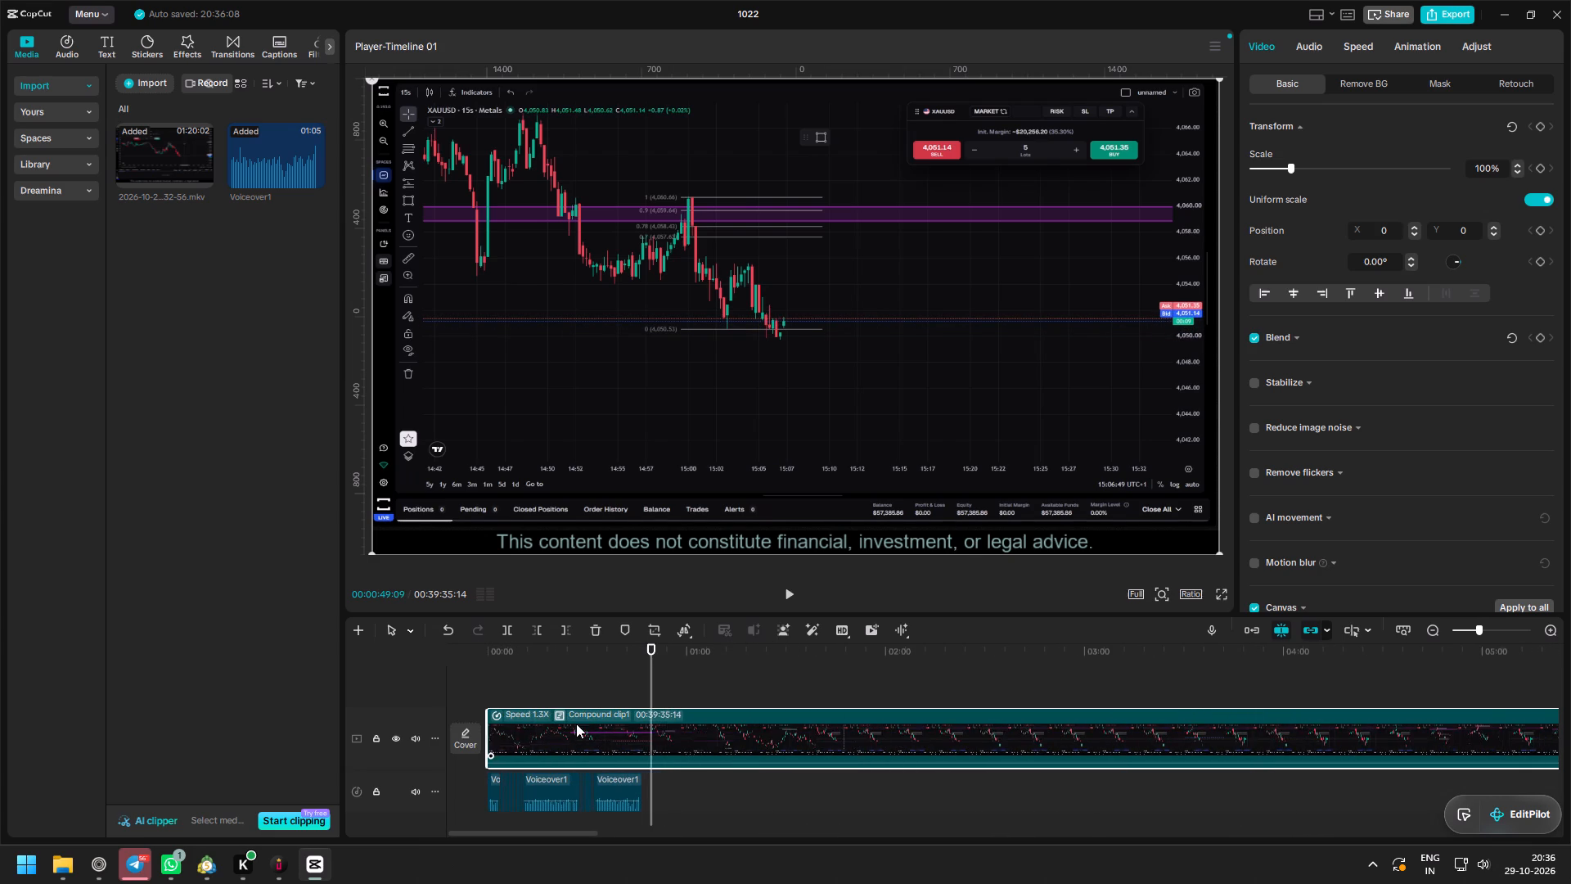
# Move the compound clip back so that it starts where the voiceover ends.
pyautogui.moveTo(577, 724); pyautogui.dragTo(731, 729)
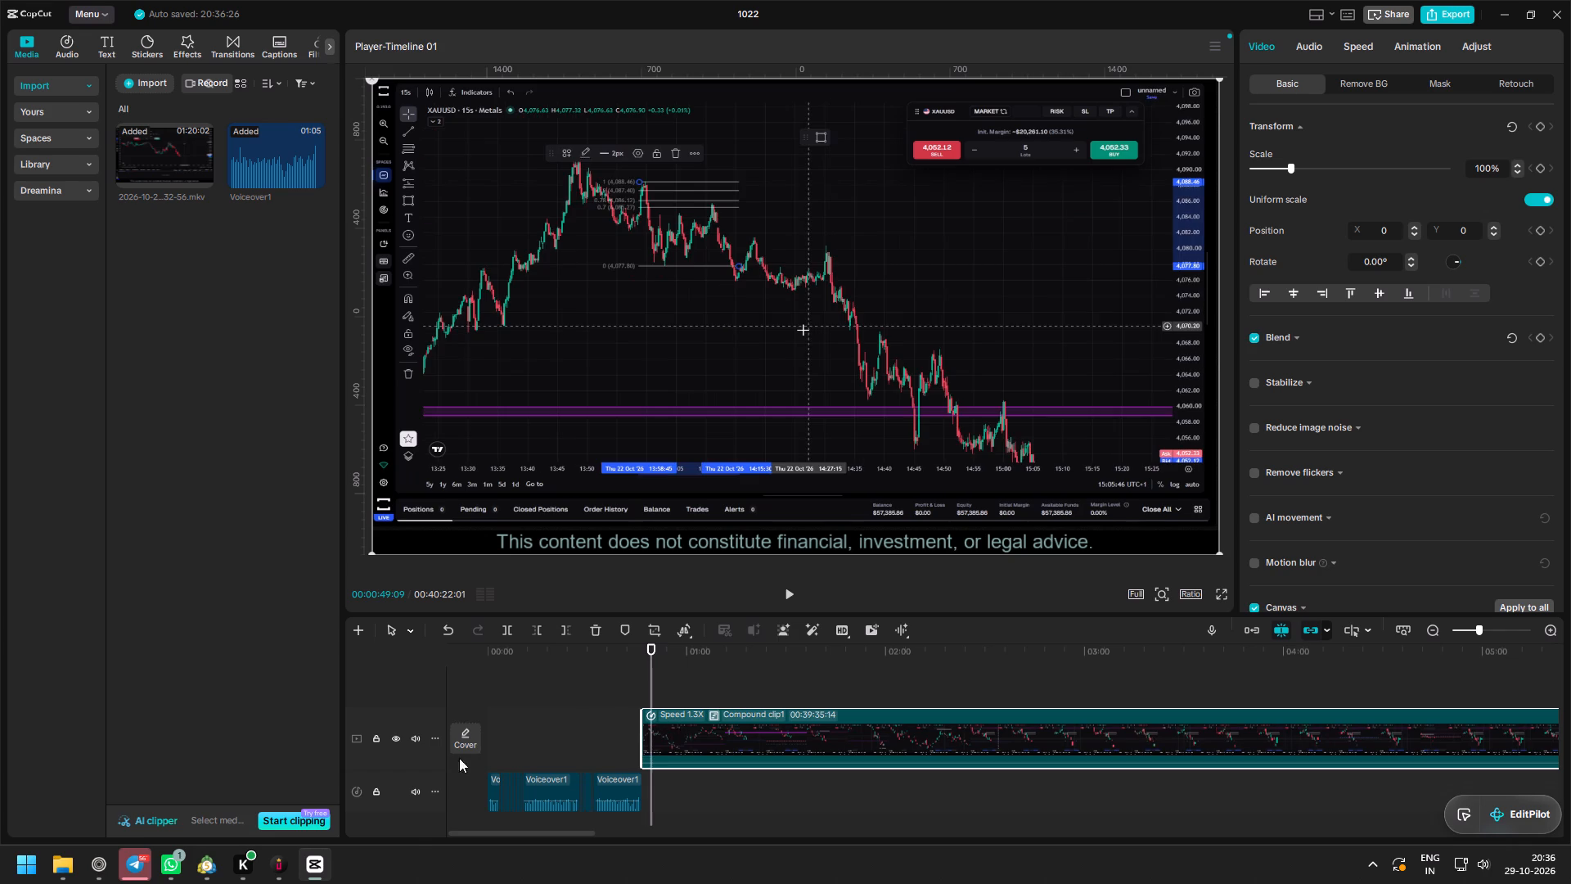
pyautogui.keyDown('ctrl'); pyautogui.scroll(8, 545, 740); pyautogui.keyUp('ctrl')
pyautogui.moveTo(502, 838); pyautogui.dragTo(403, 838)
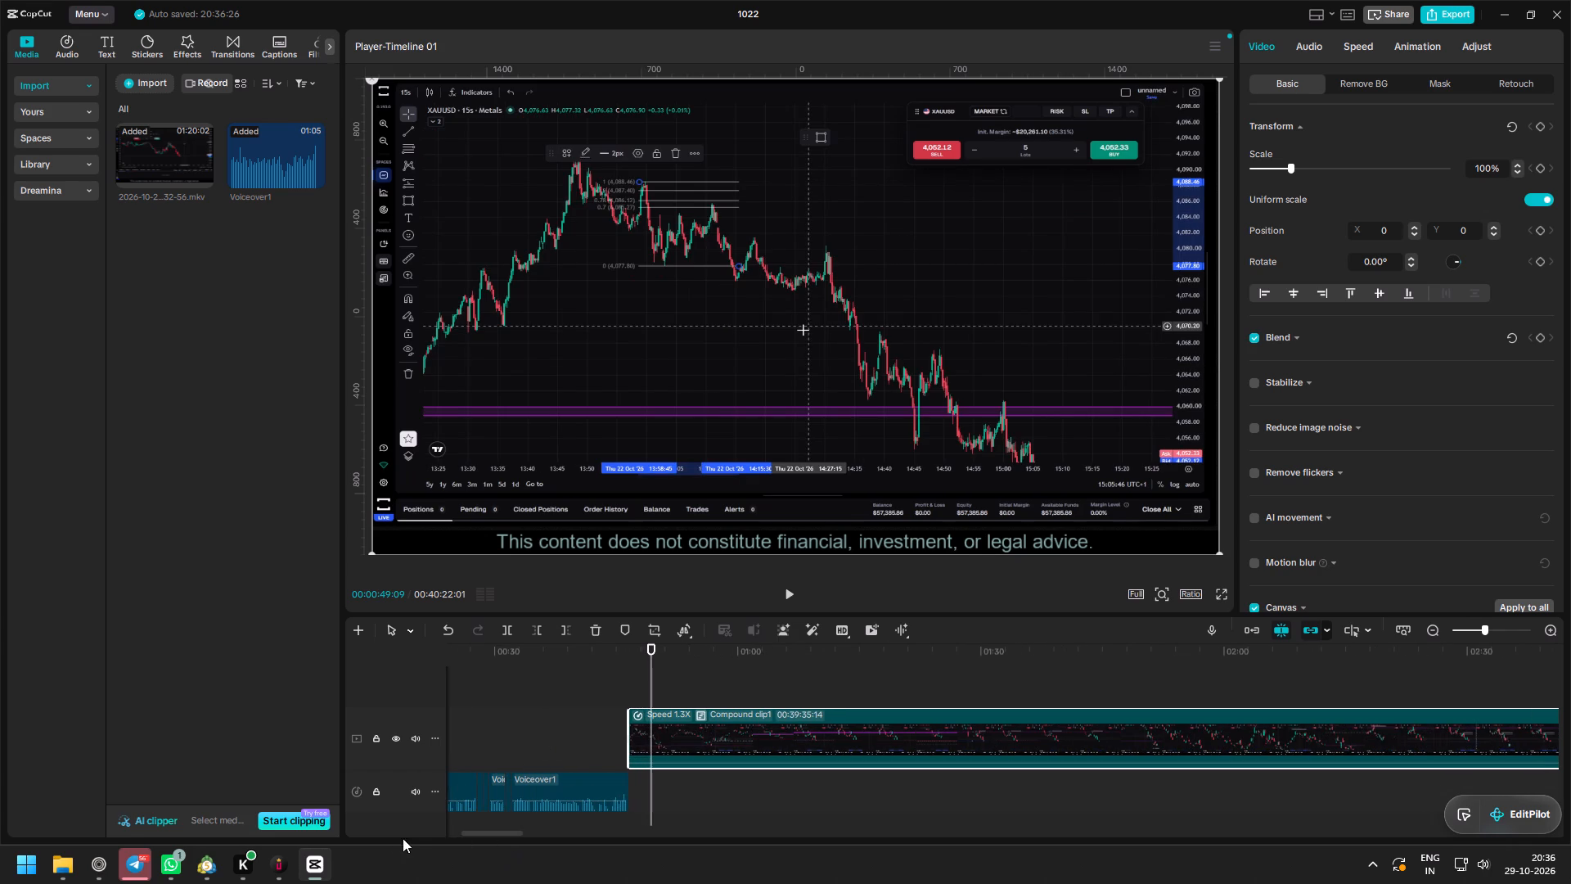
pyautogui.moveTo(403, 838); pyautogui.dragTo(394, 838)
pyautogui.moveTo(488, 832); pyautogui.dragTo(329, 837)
# Switch to the Zen browser and search Google in a new tab for "desclimern for finanse".
pyautogui.click(107, 877)
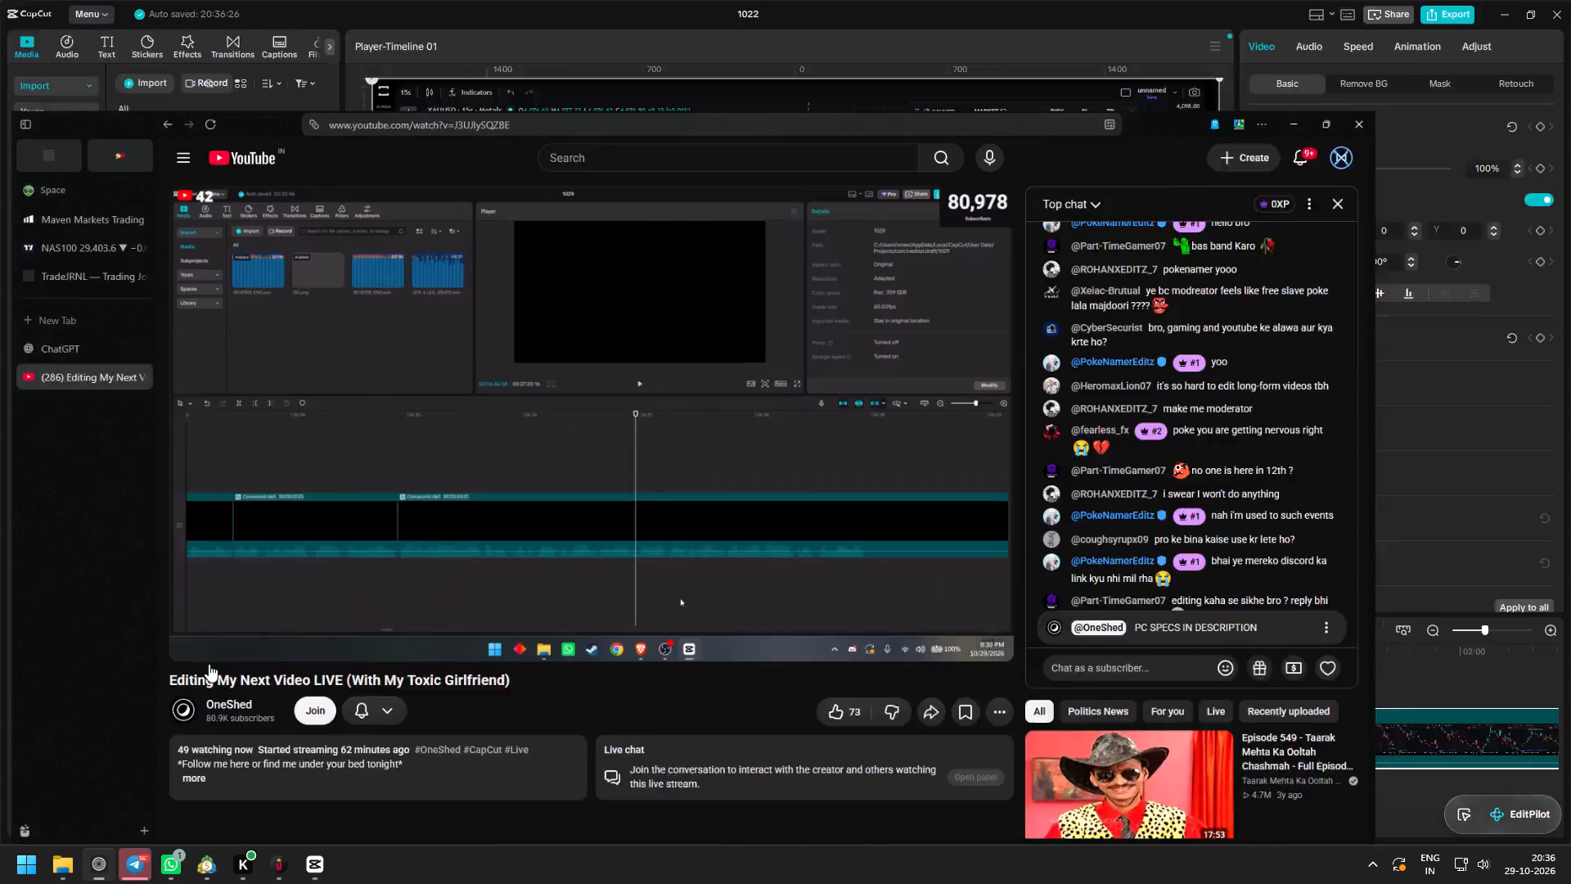
pyautogui.click(72, 244)
pyautogui.write('des')
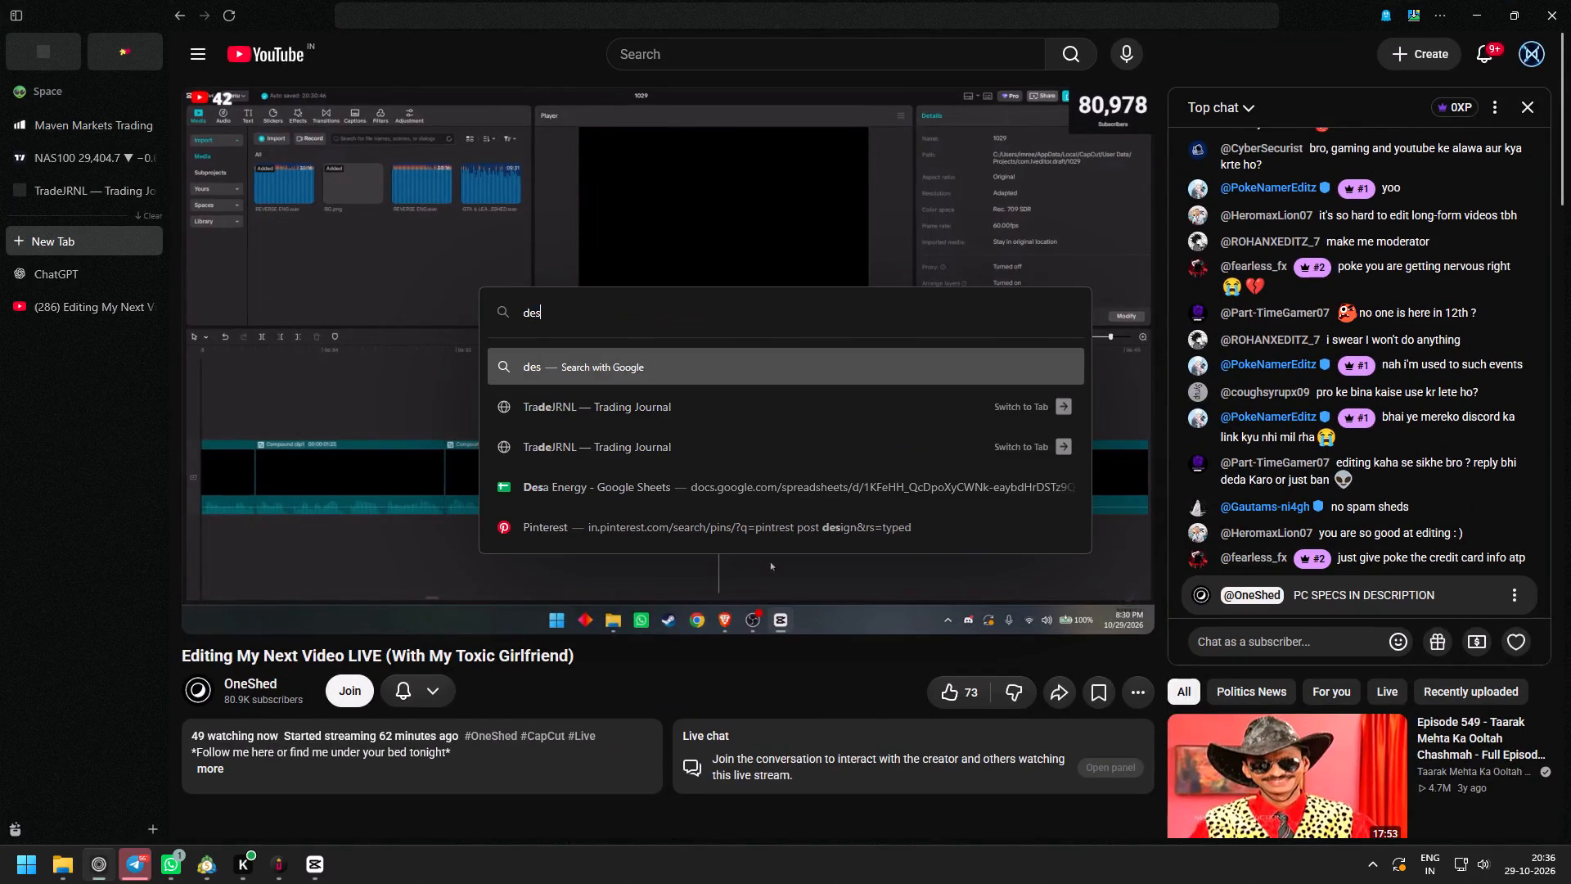
pyautogui.write('climern')
pyautogui.press('space')
pyautogui.write('for')
pyautogui.press('space')
pyautogui.write('final')
pyautogui.press('BackSpace')
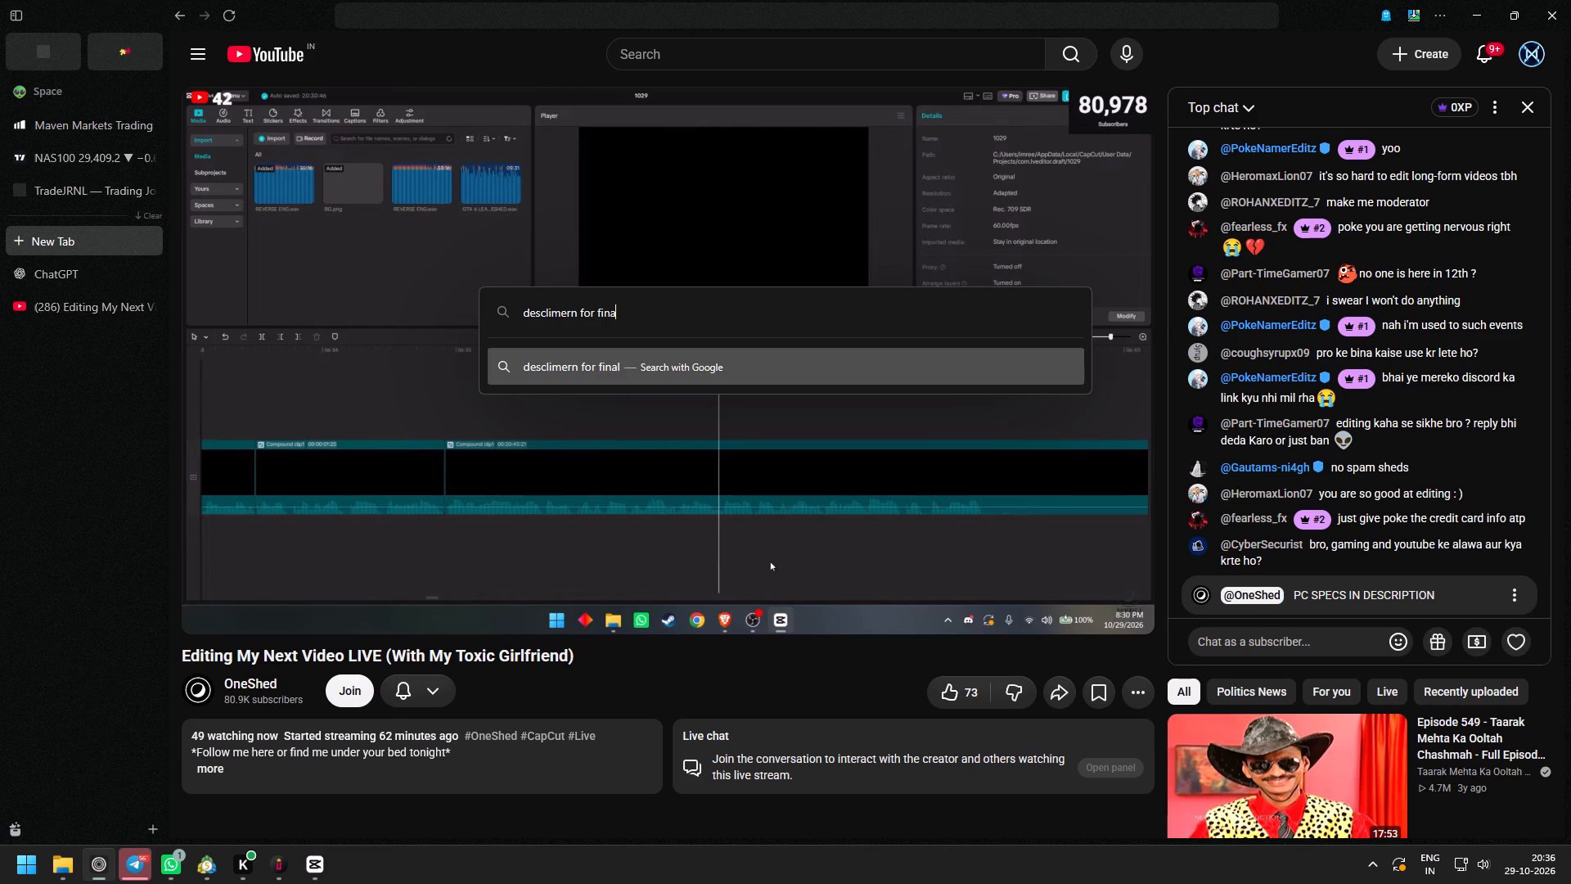
pyautogui.write('nse')
pyautogui.press('space')
pyautogui.press('Return')
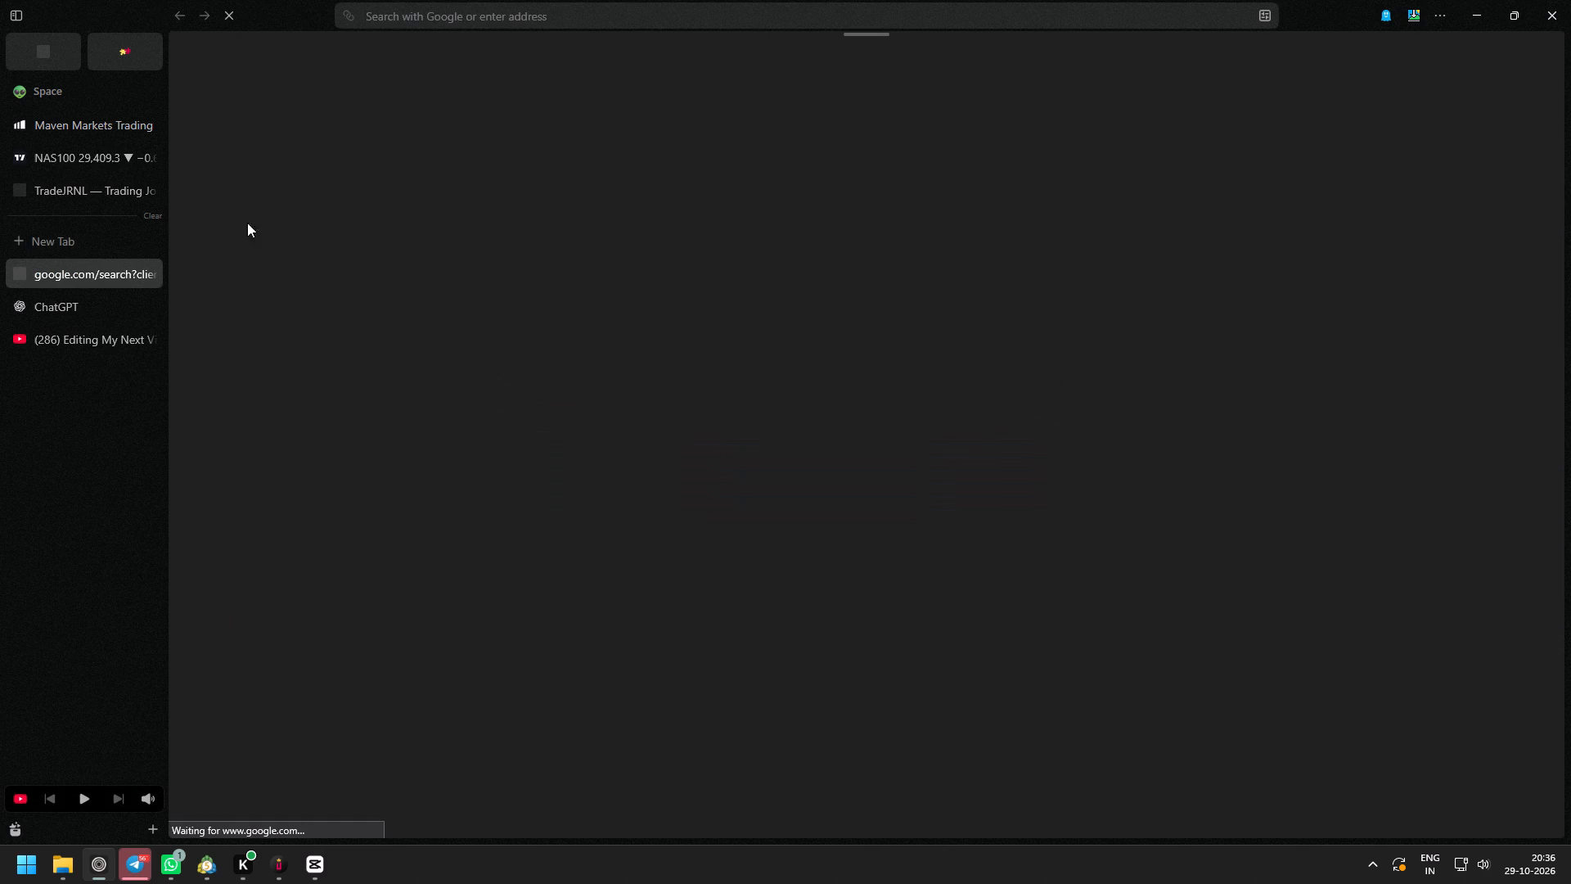
# Add "advice" to the disclaimer search and show the image results.
pyautogui.click(556, 58)
pyautogui.press('space')
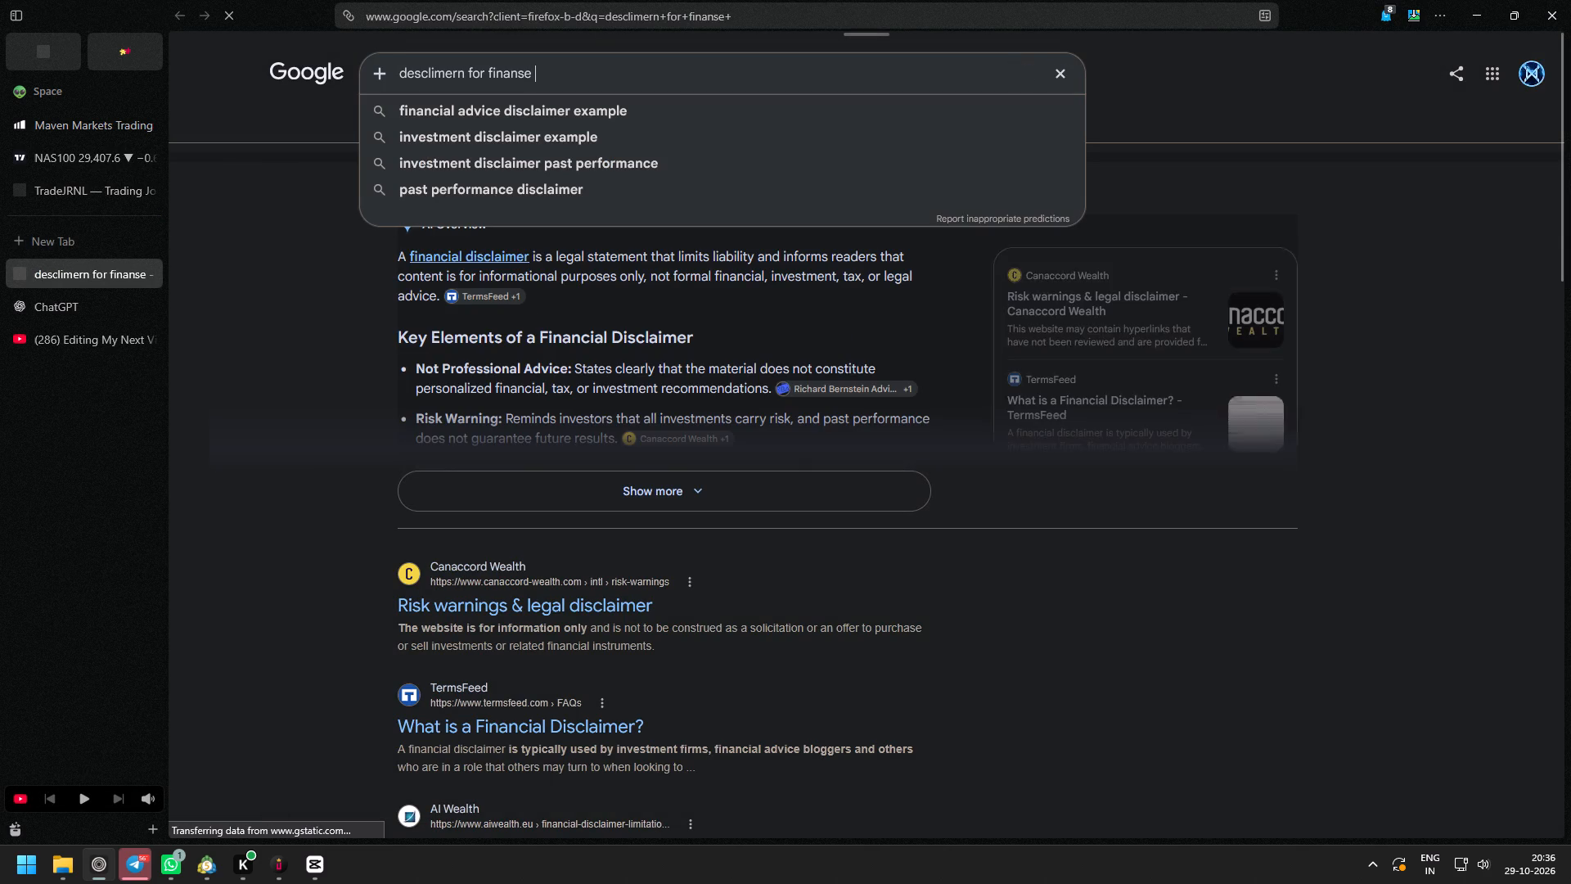
pyautogui.write('advice')
pyautogui.press('Return')
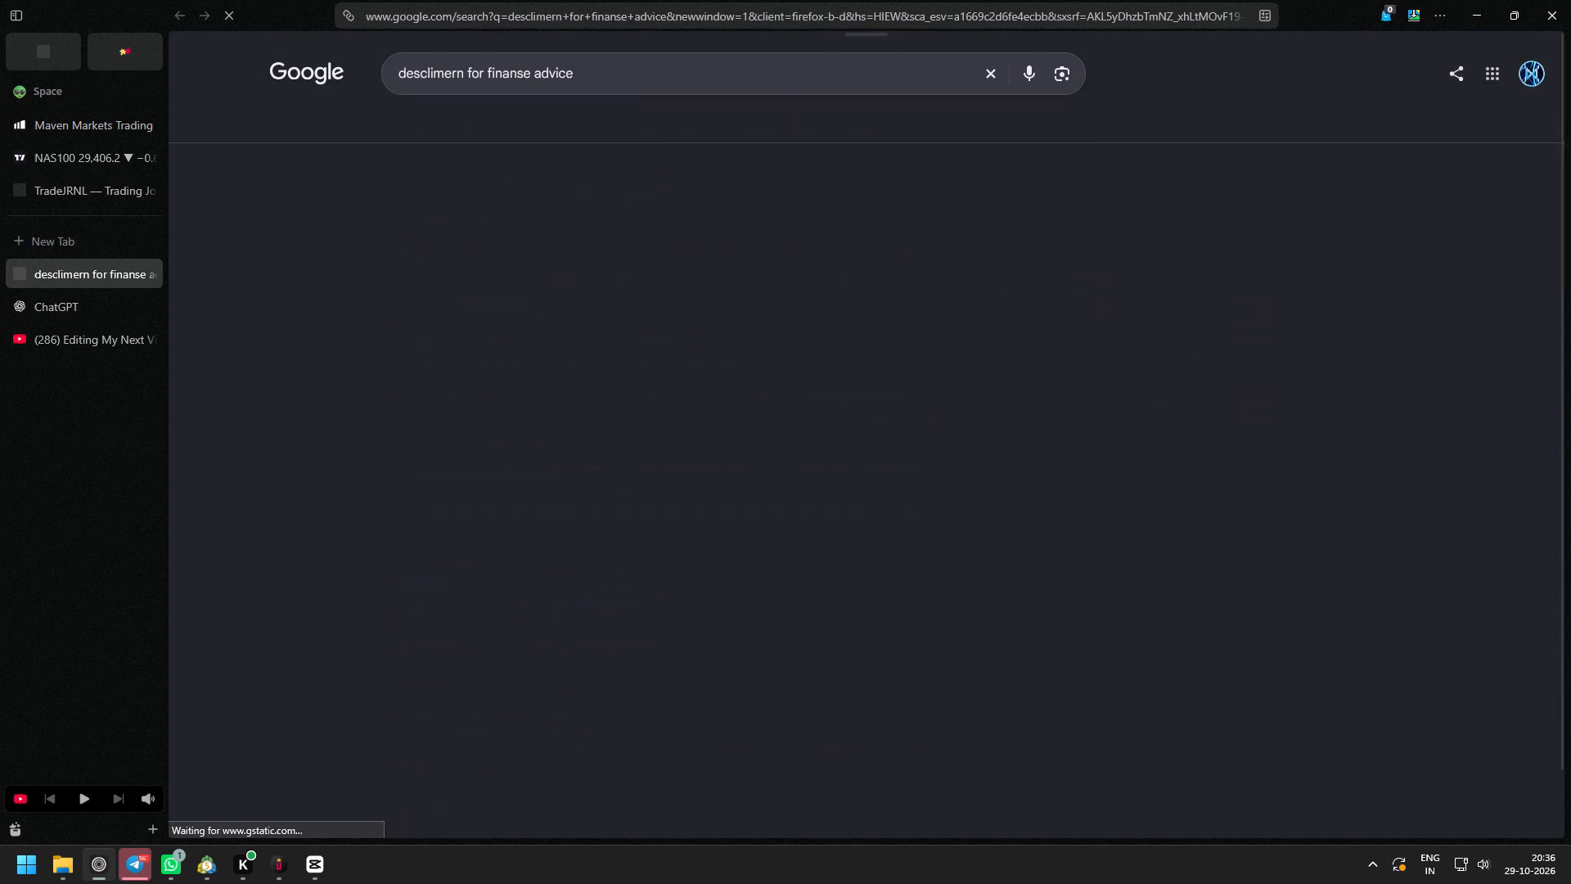
pyautogui.click(518, 126)
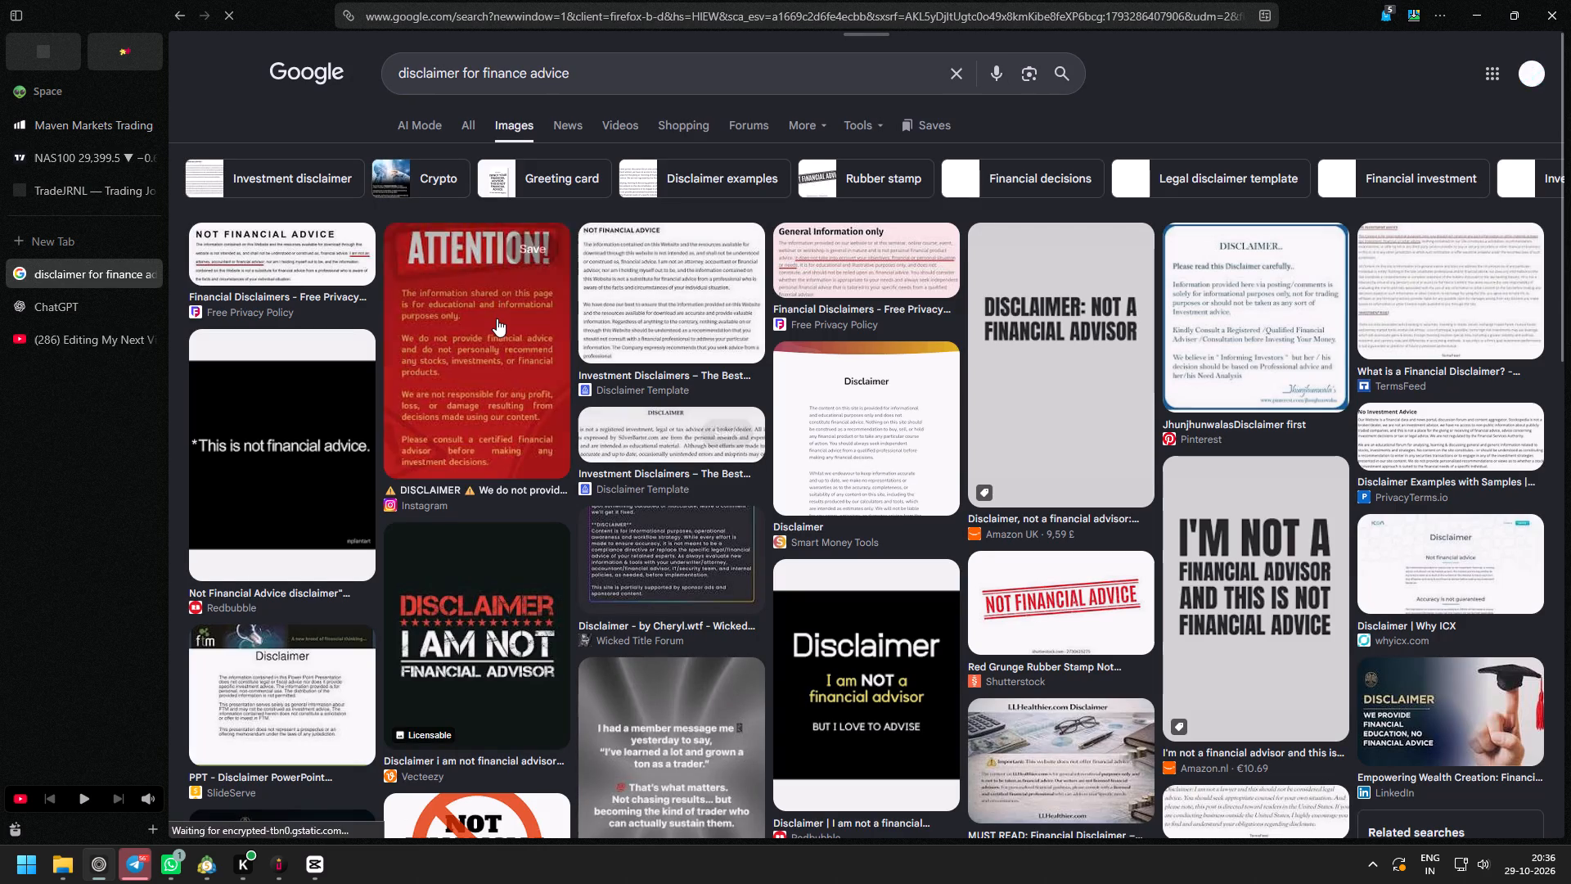
pyautogui.click(495, 318)
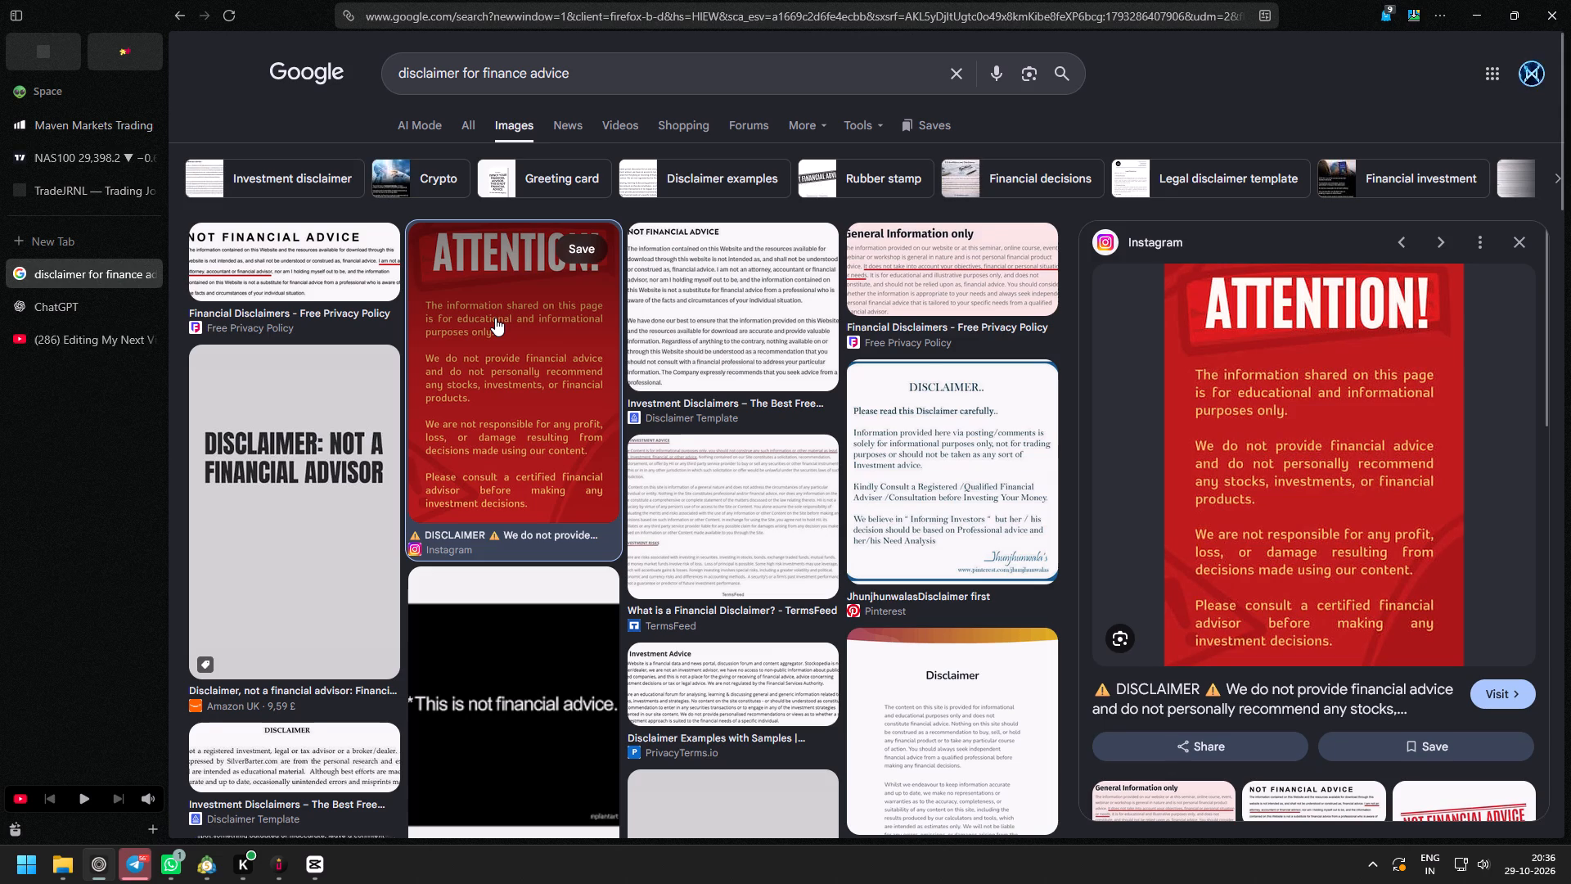
pyautogui.rightClick(1279, 384)
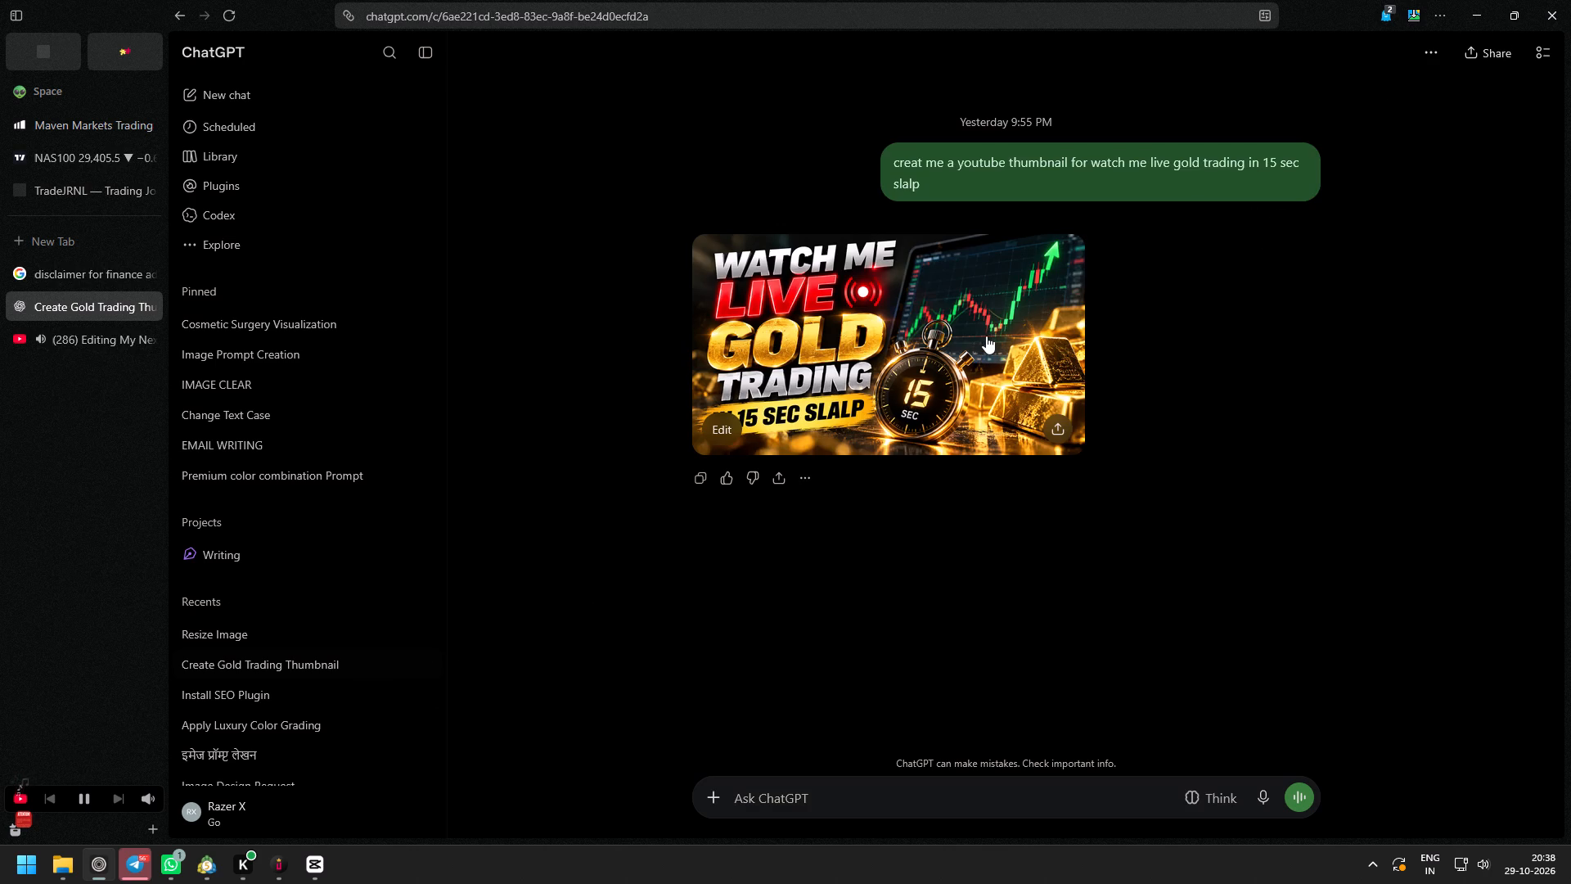
pyautogui.click(986, 324)
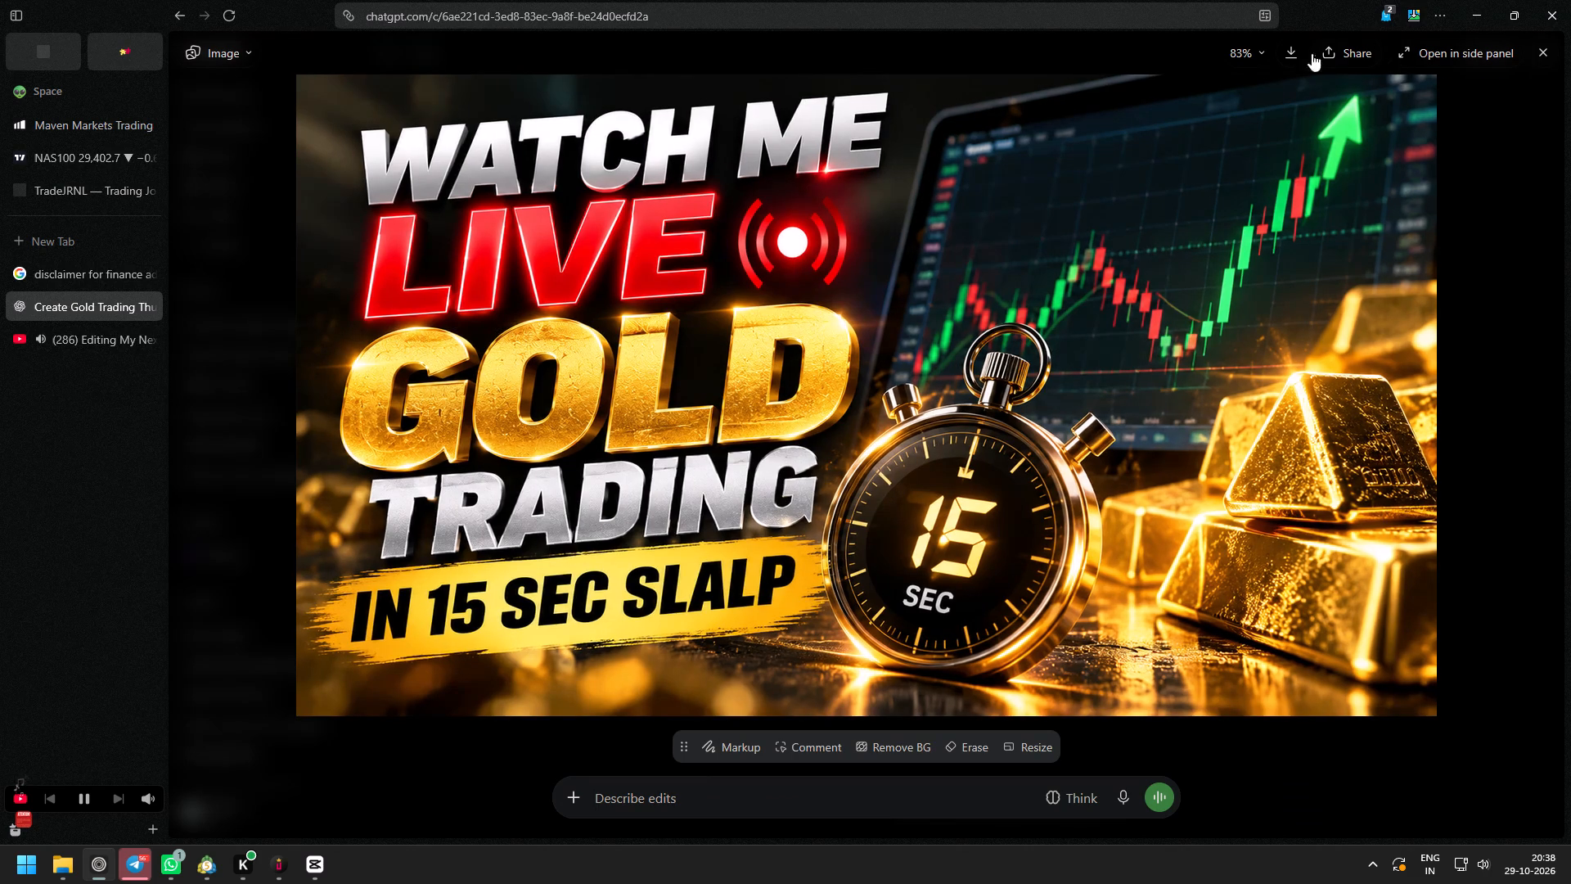
pyautogui.click(1293, 58)
pyautogui.click(1507, 264)
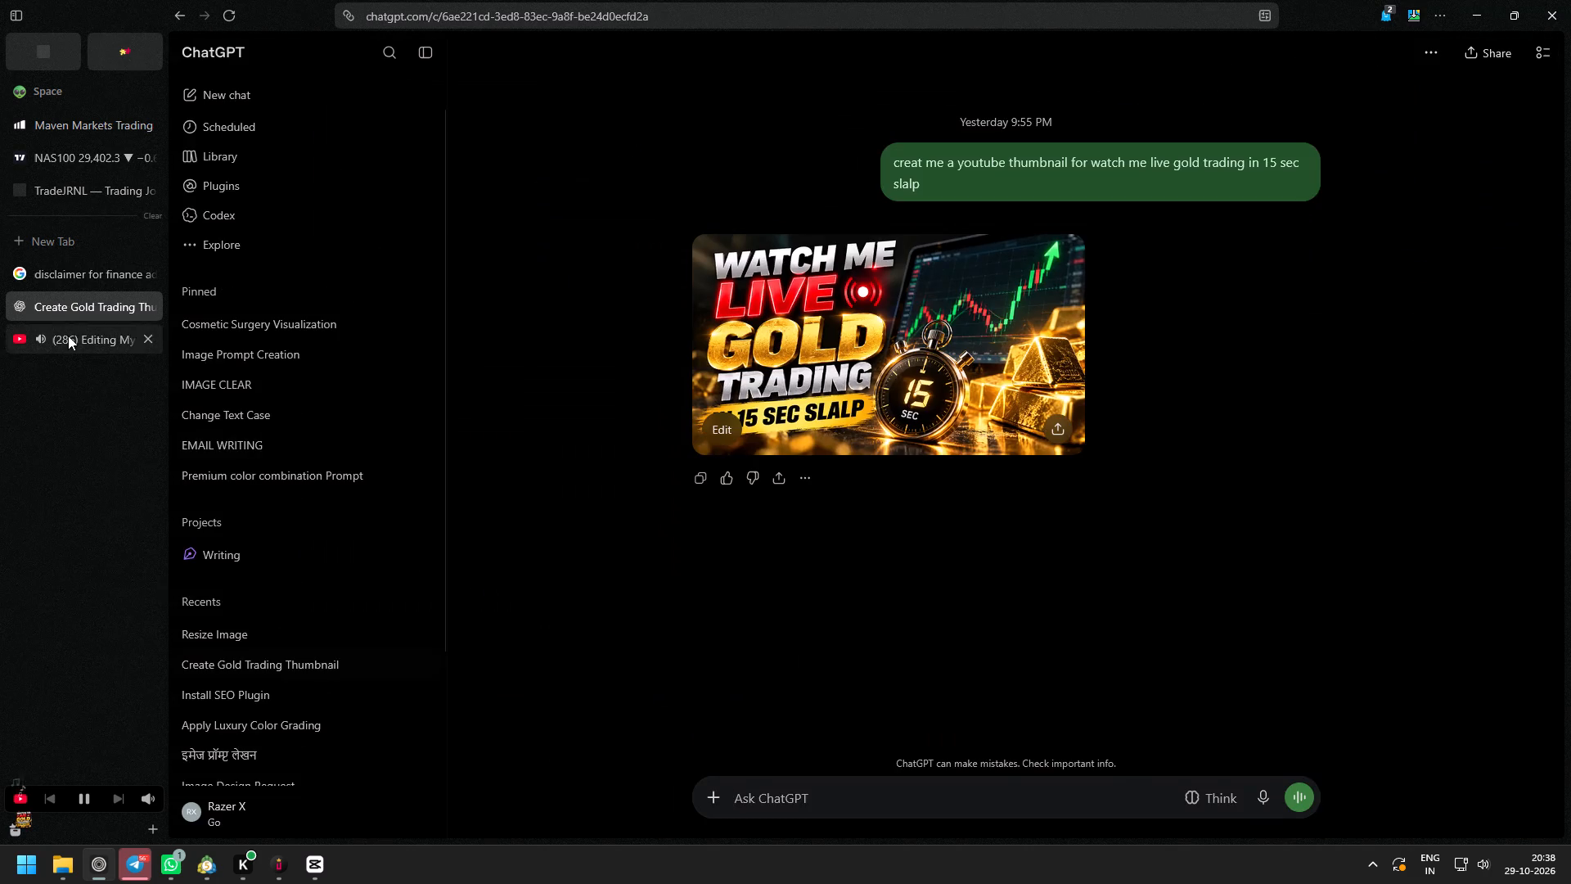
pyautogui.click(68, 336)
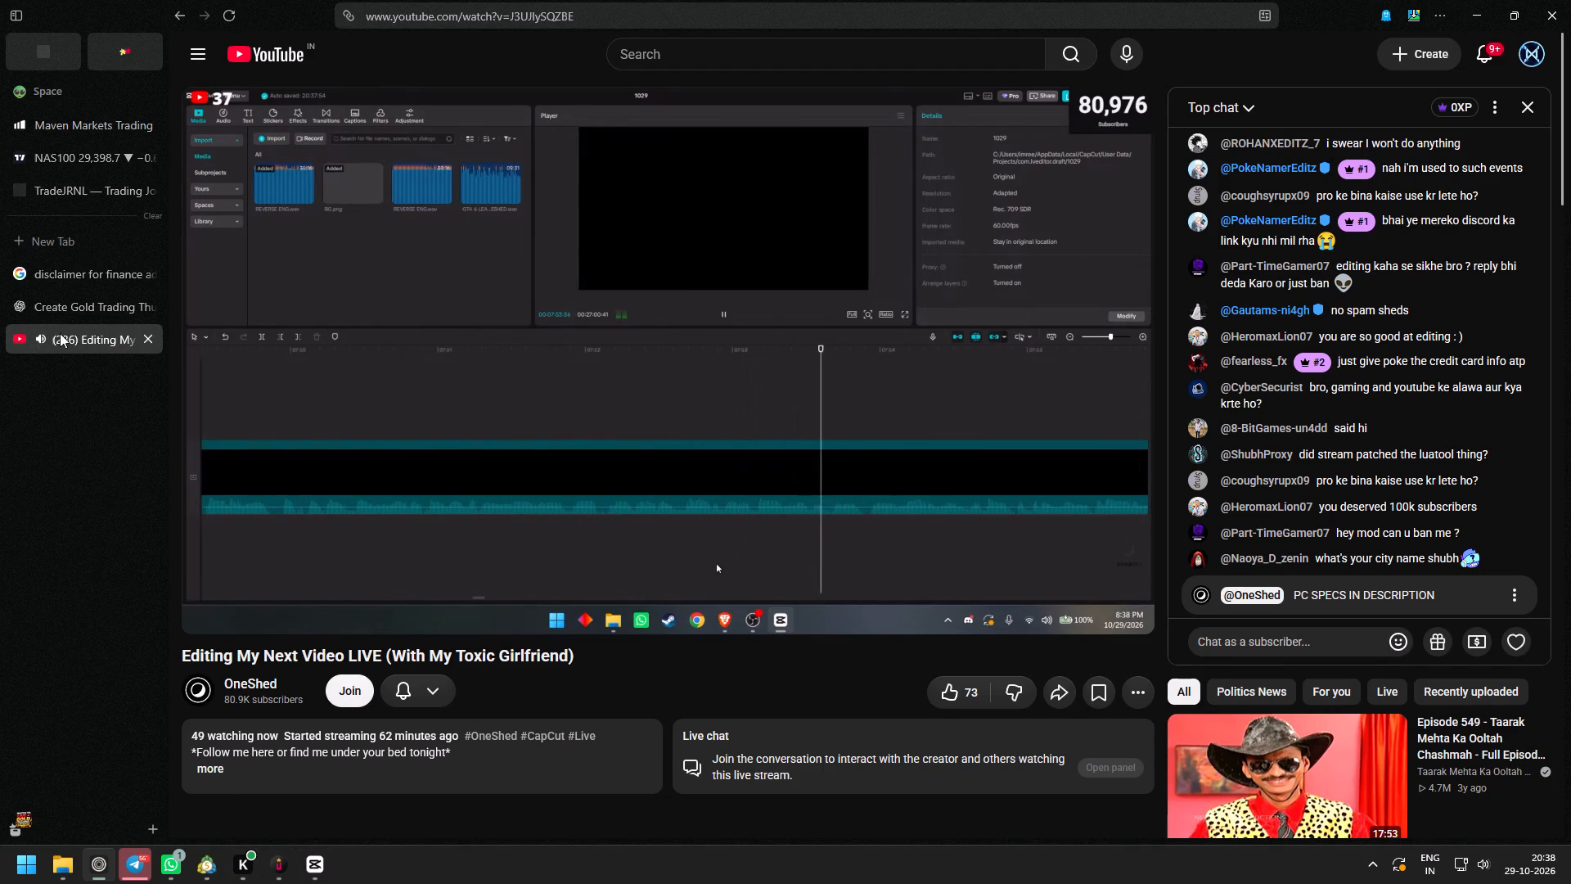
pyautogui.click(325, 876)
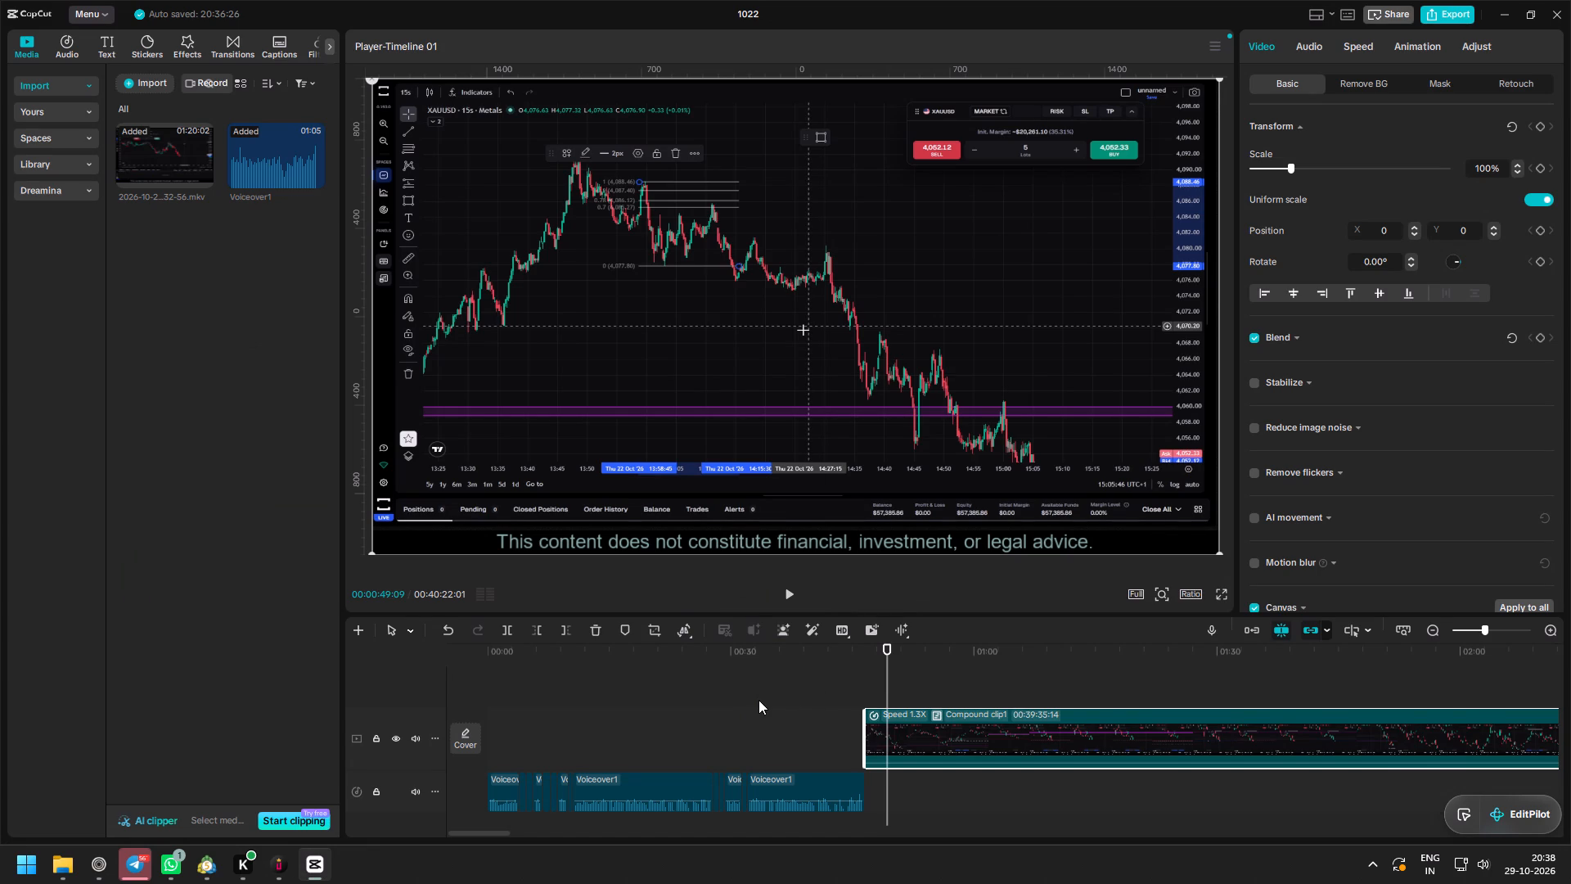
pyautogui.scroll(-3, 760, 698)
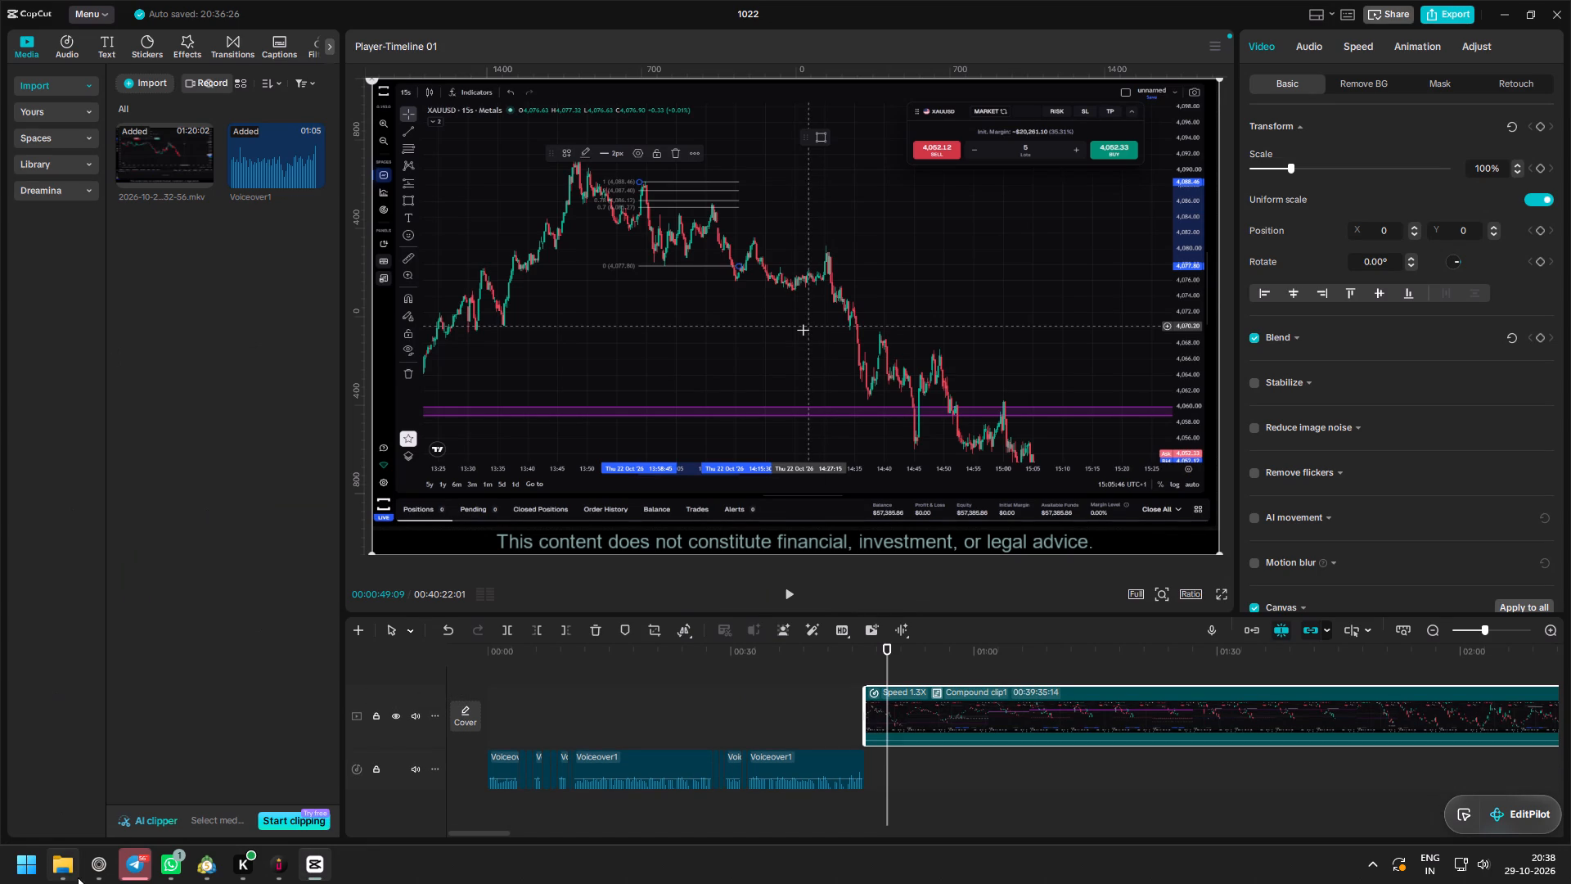
# Open the Downloads folder in File Explorer, refresh it, preview the attention_1080x1920 image and minimize the folder window.
pyautogui.click(73, 873)
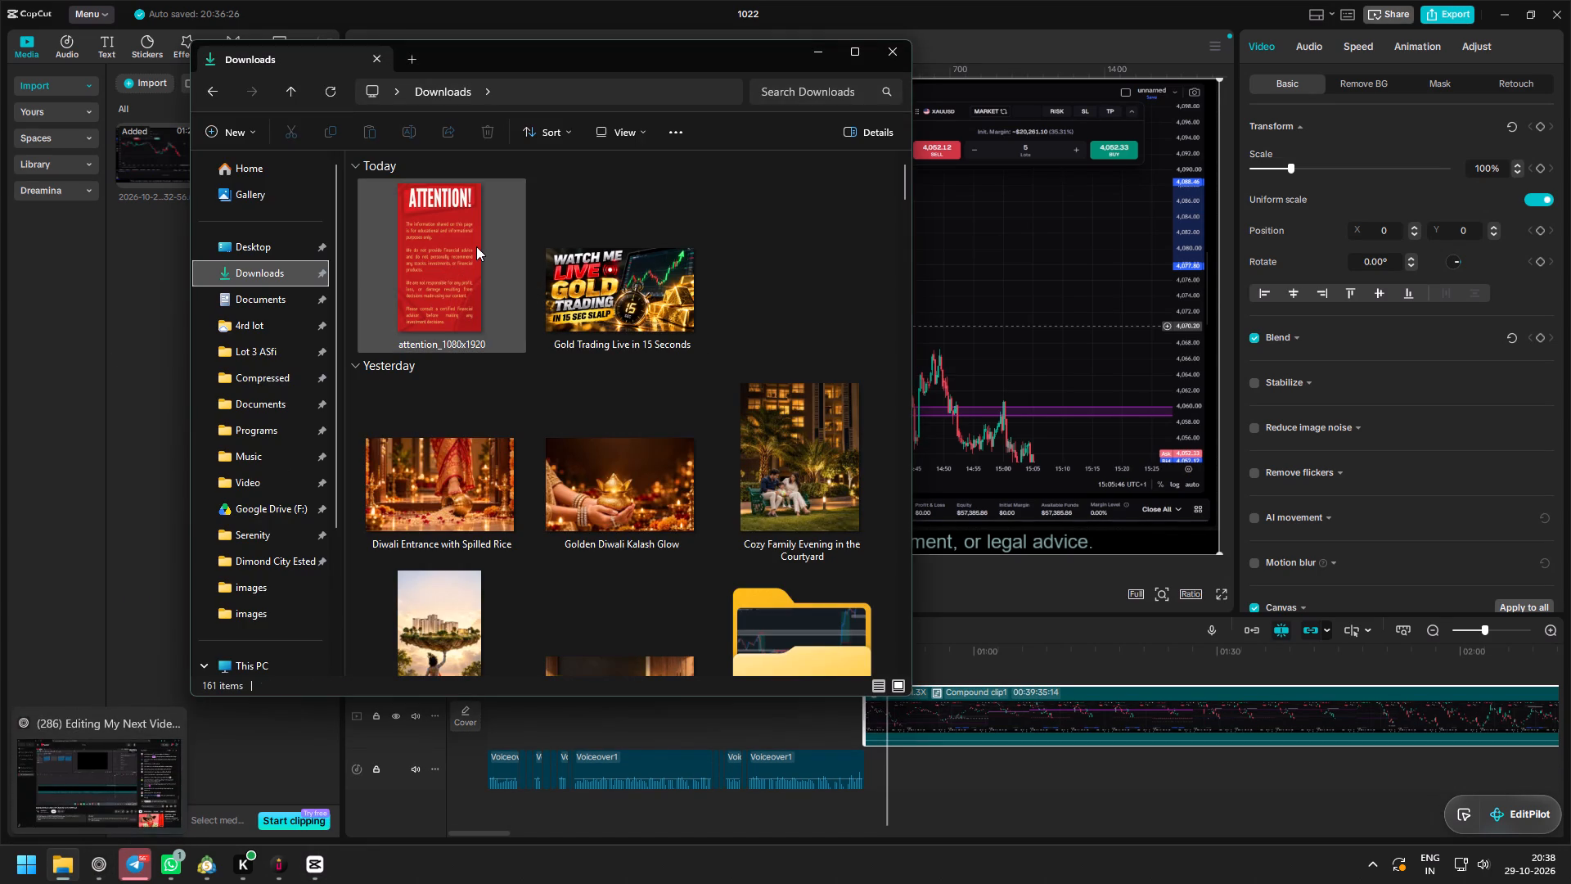
pyautogui.click(476, 246)
pyautogui.press('F5')
pyautogui.click(646, 255)
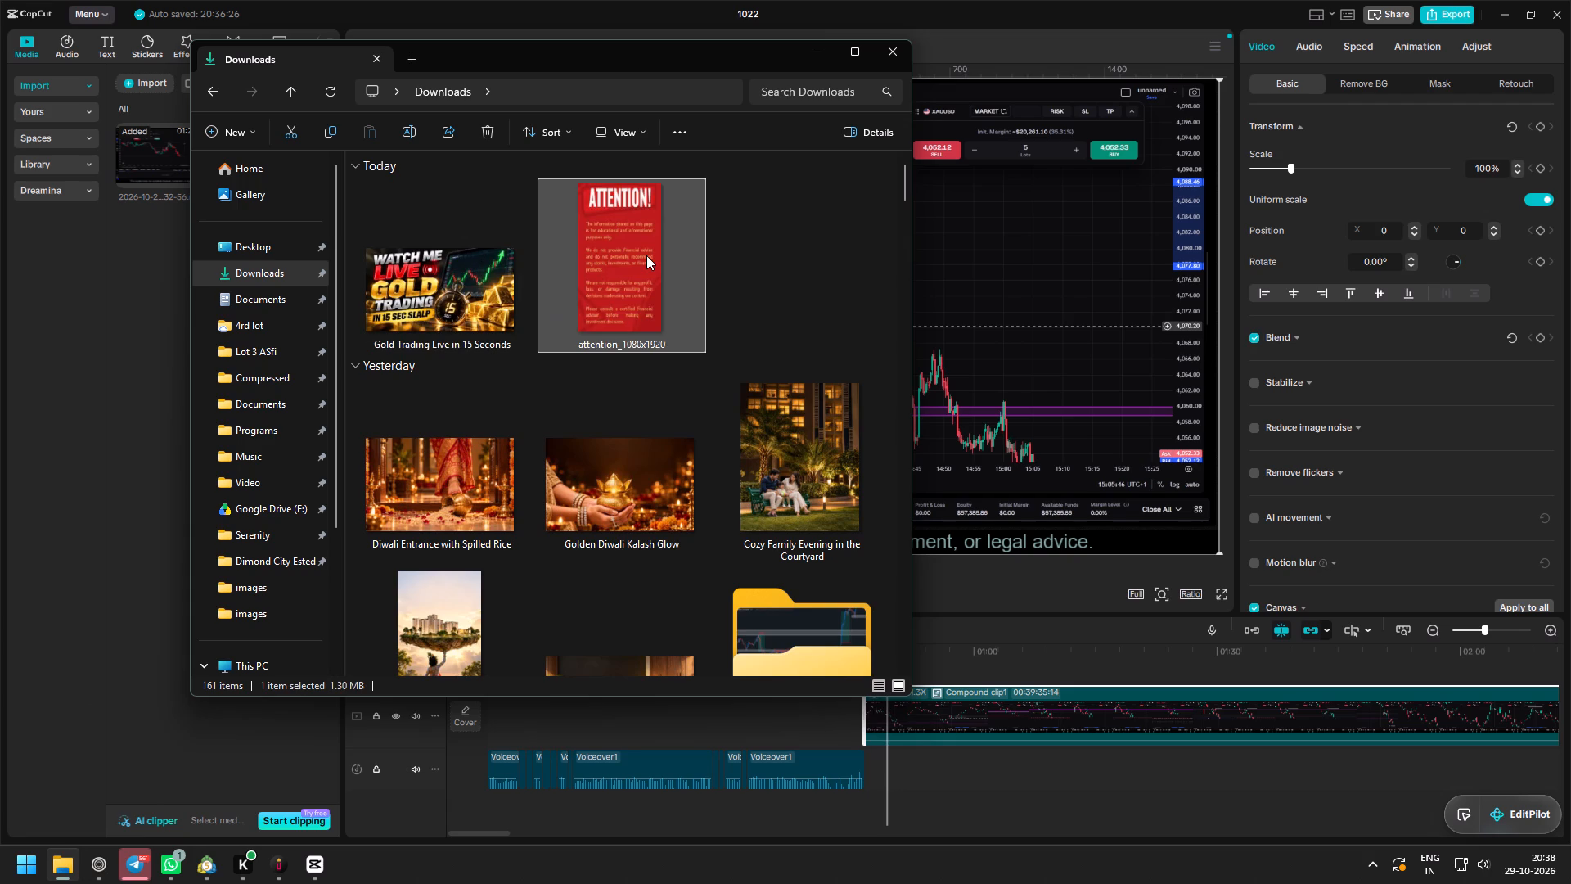
pyautogui.doubleClick(646, 255)
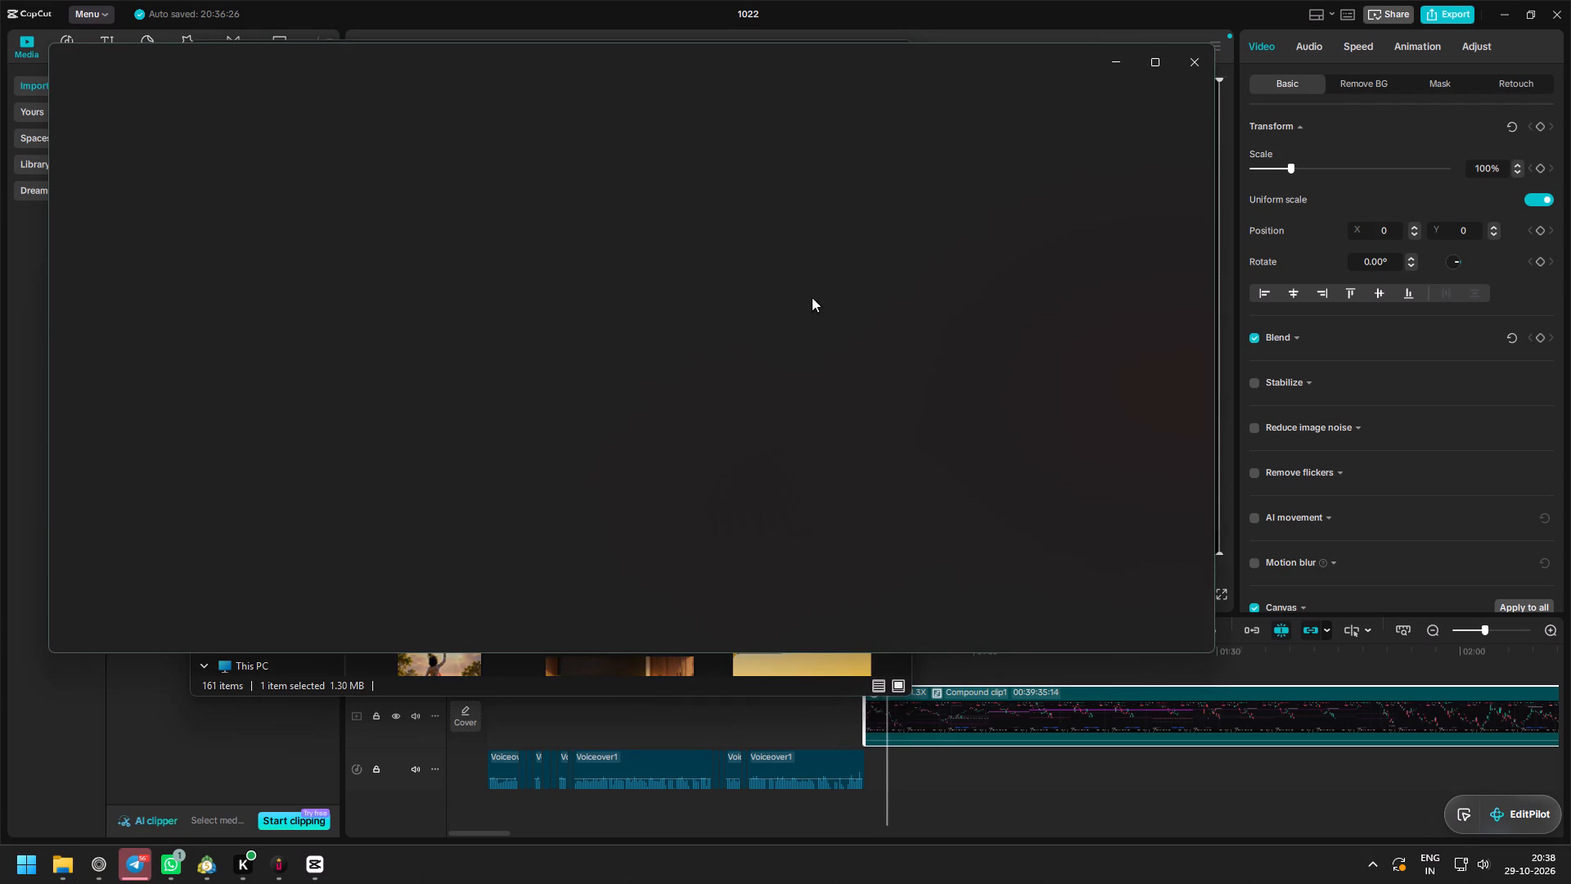
pyautogui.click(1197, 56)
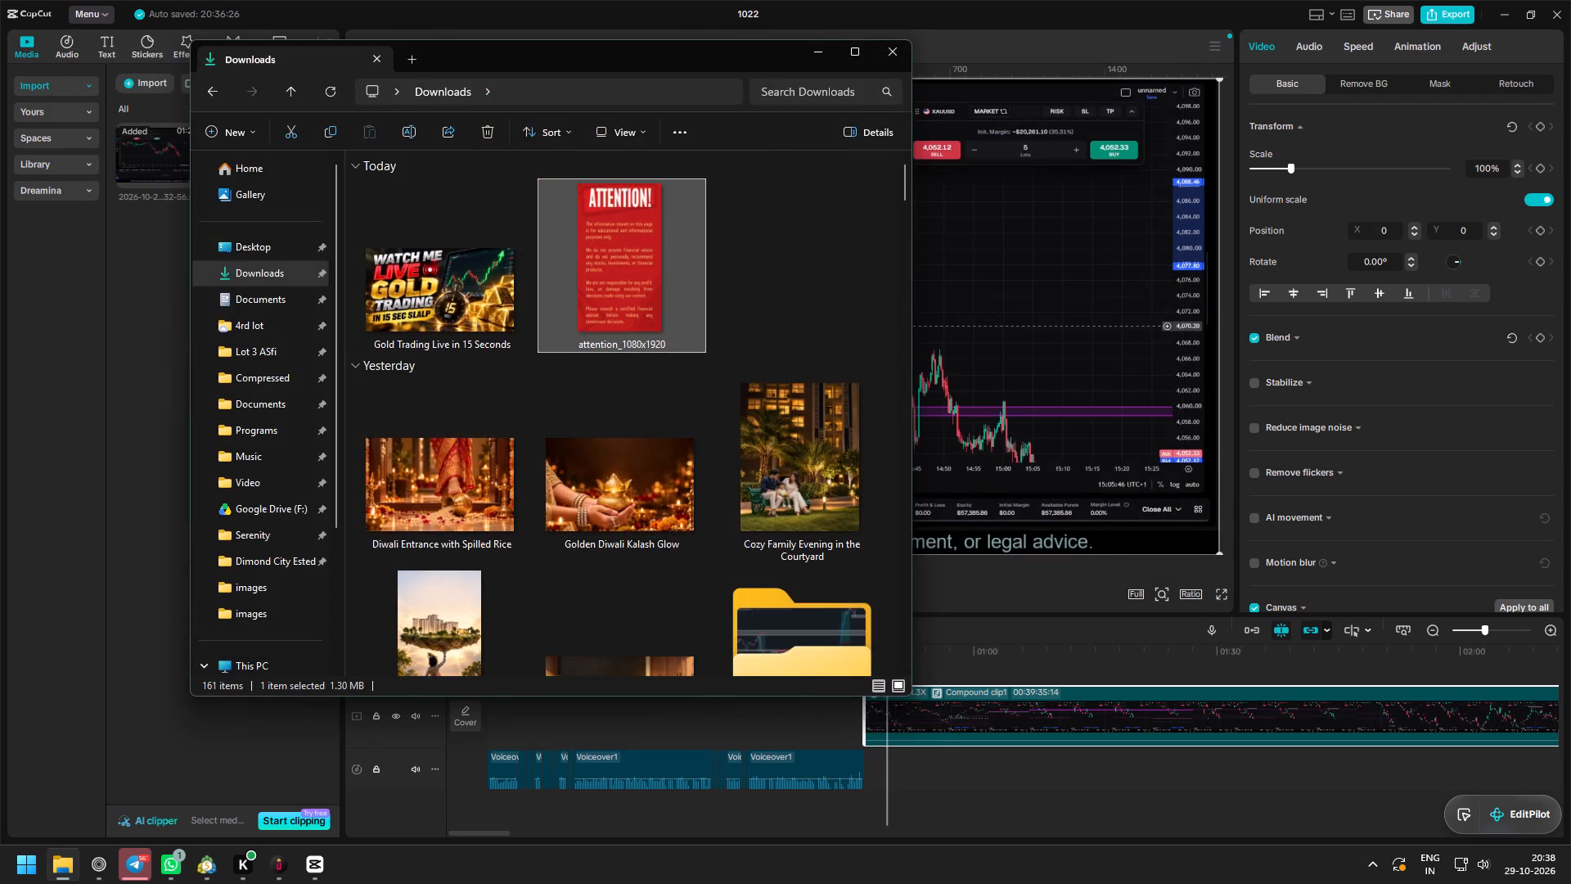
pyautogui.click(827, 52)
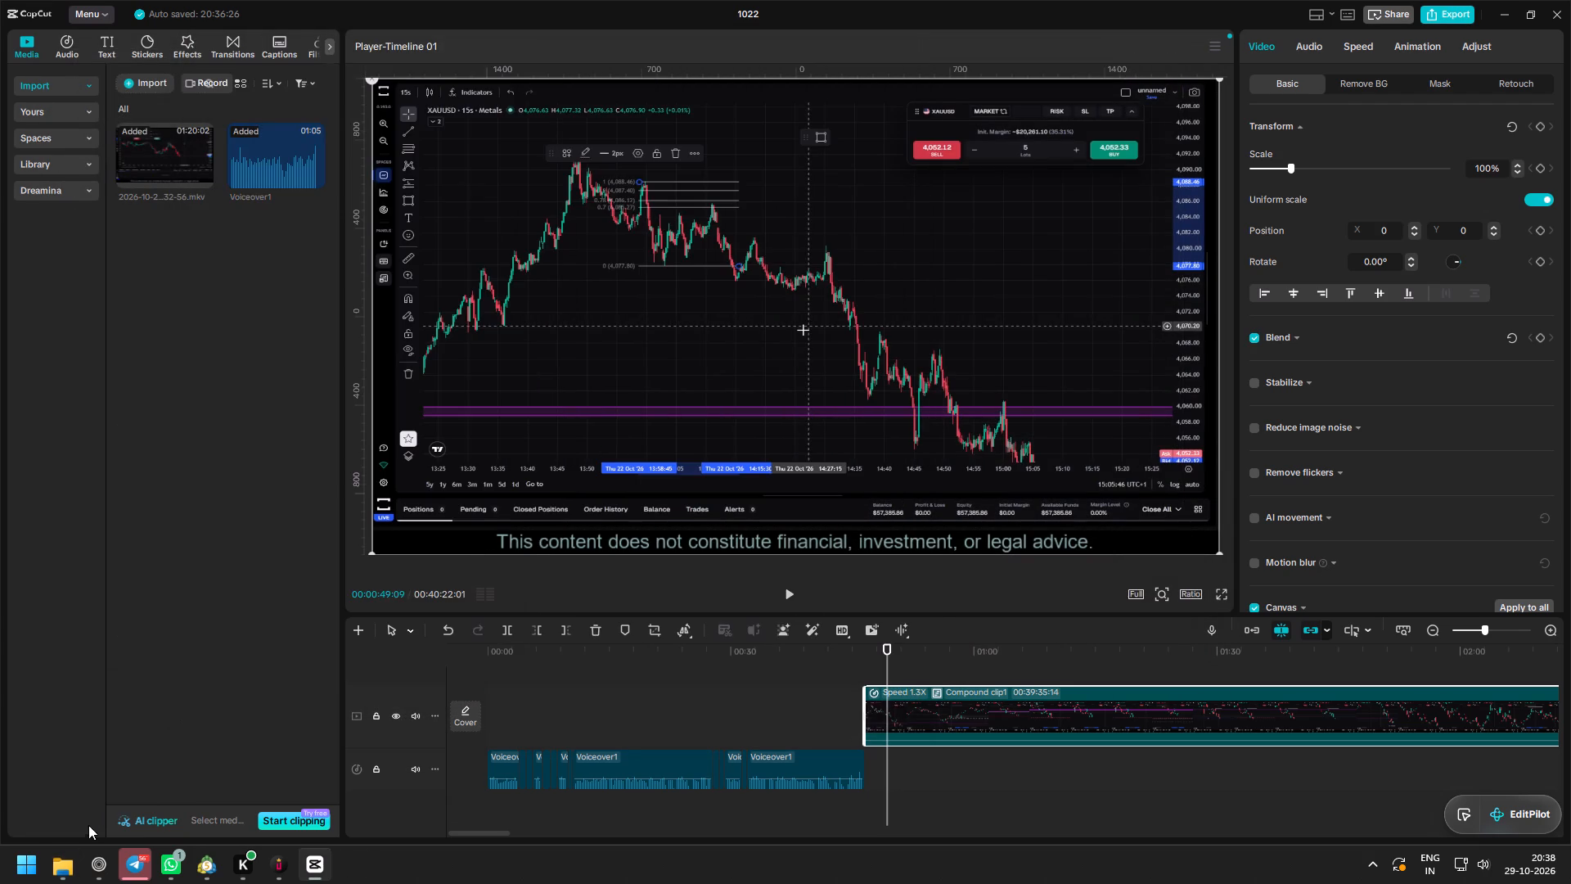
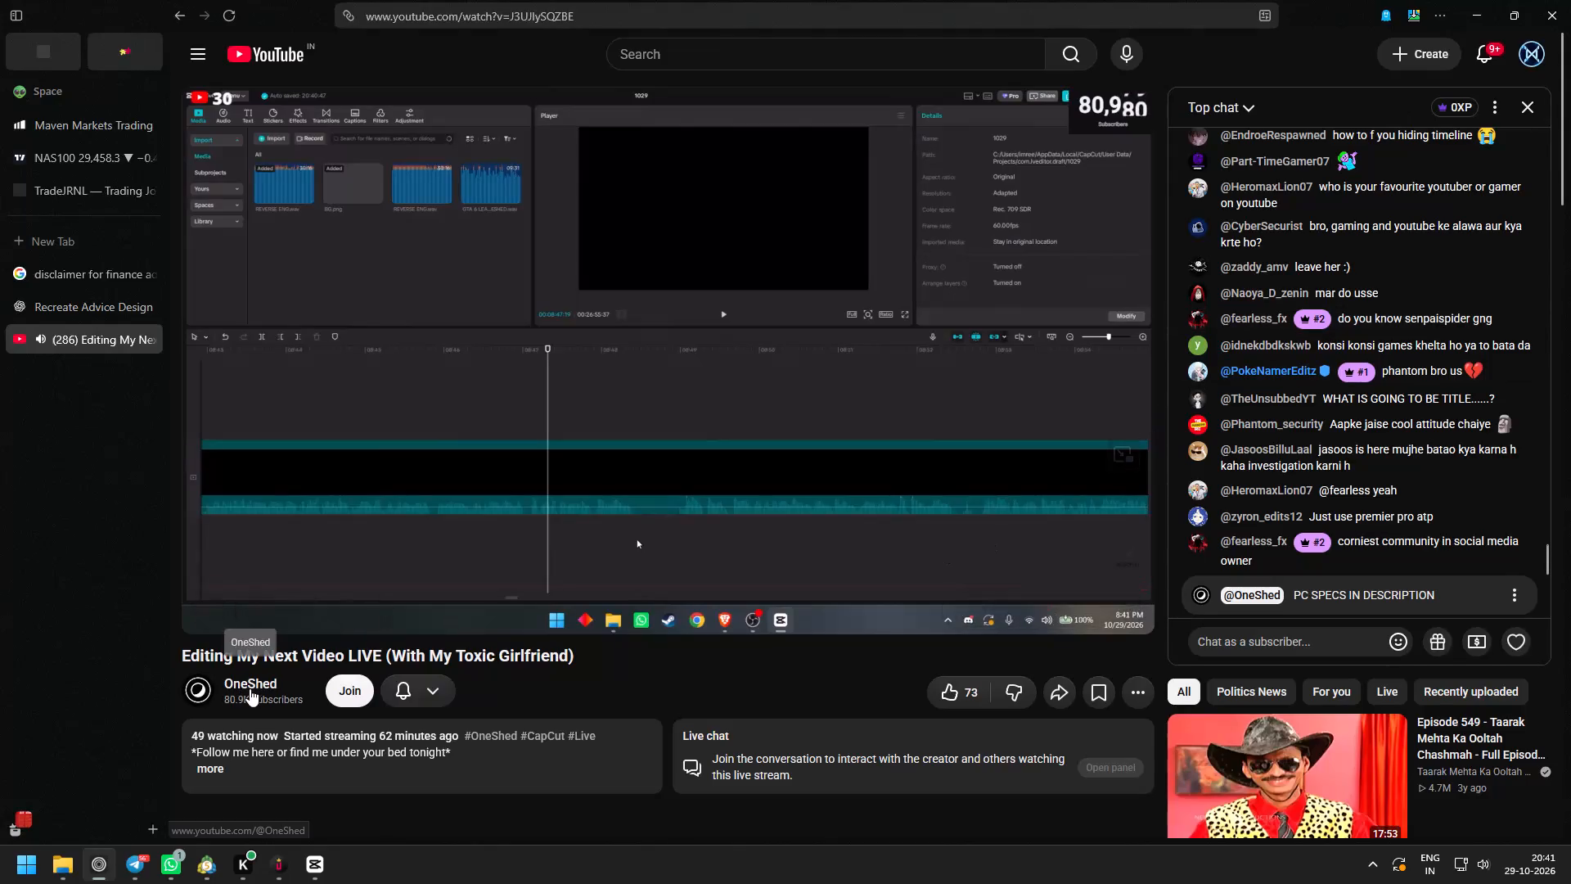
# Return to the ChatGPT Recreate Advice Design chat, download the red ATTENTION disclaimer image at full view and close it.
pyautogui.click(63, 300)
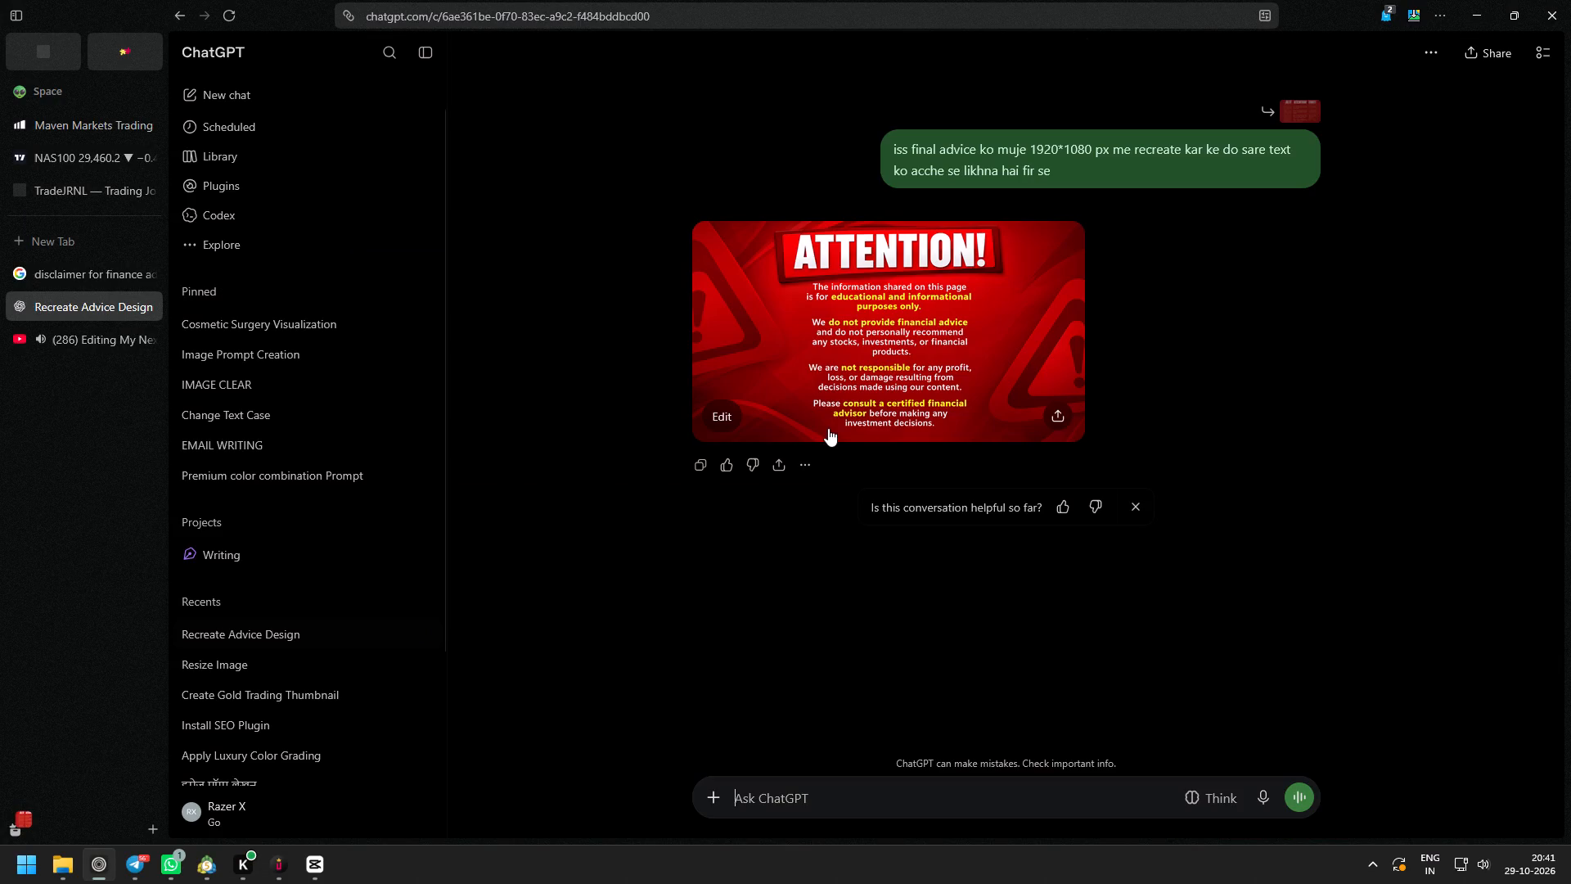
pyautogui.click(862, 290)
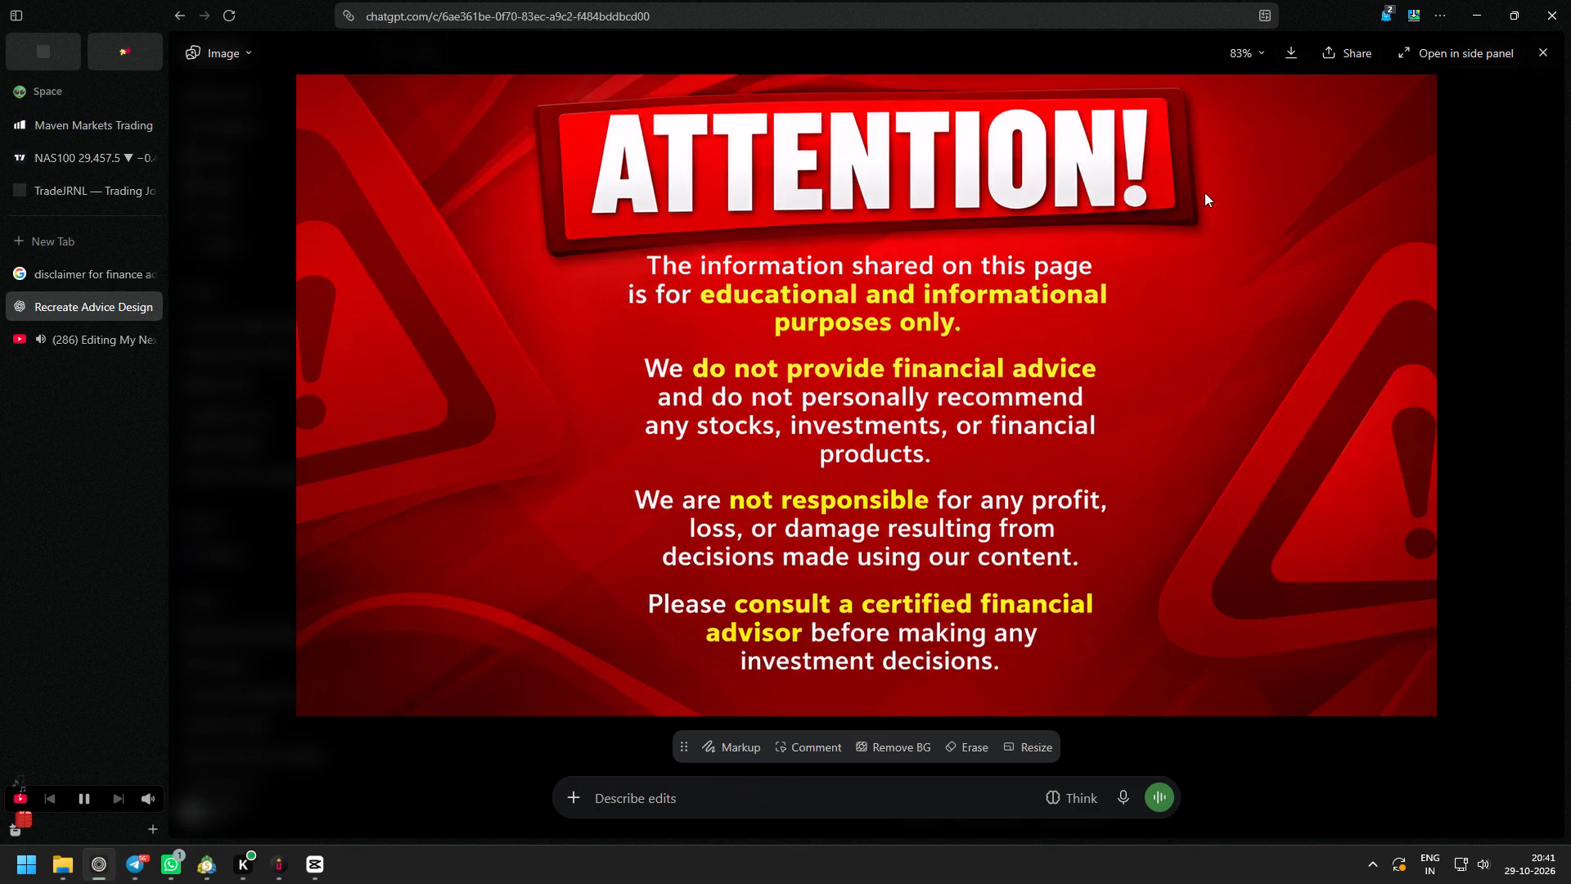
pyautogui.click(1287, 47)
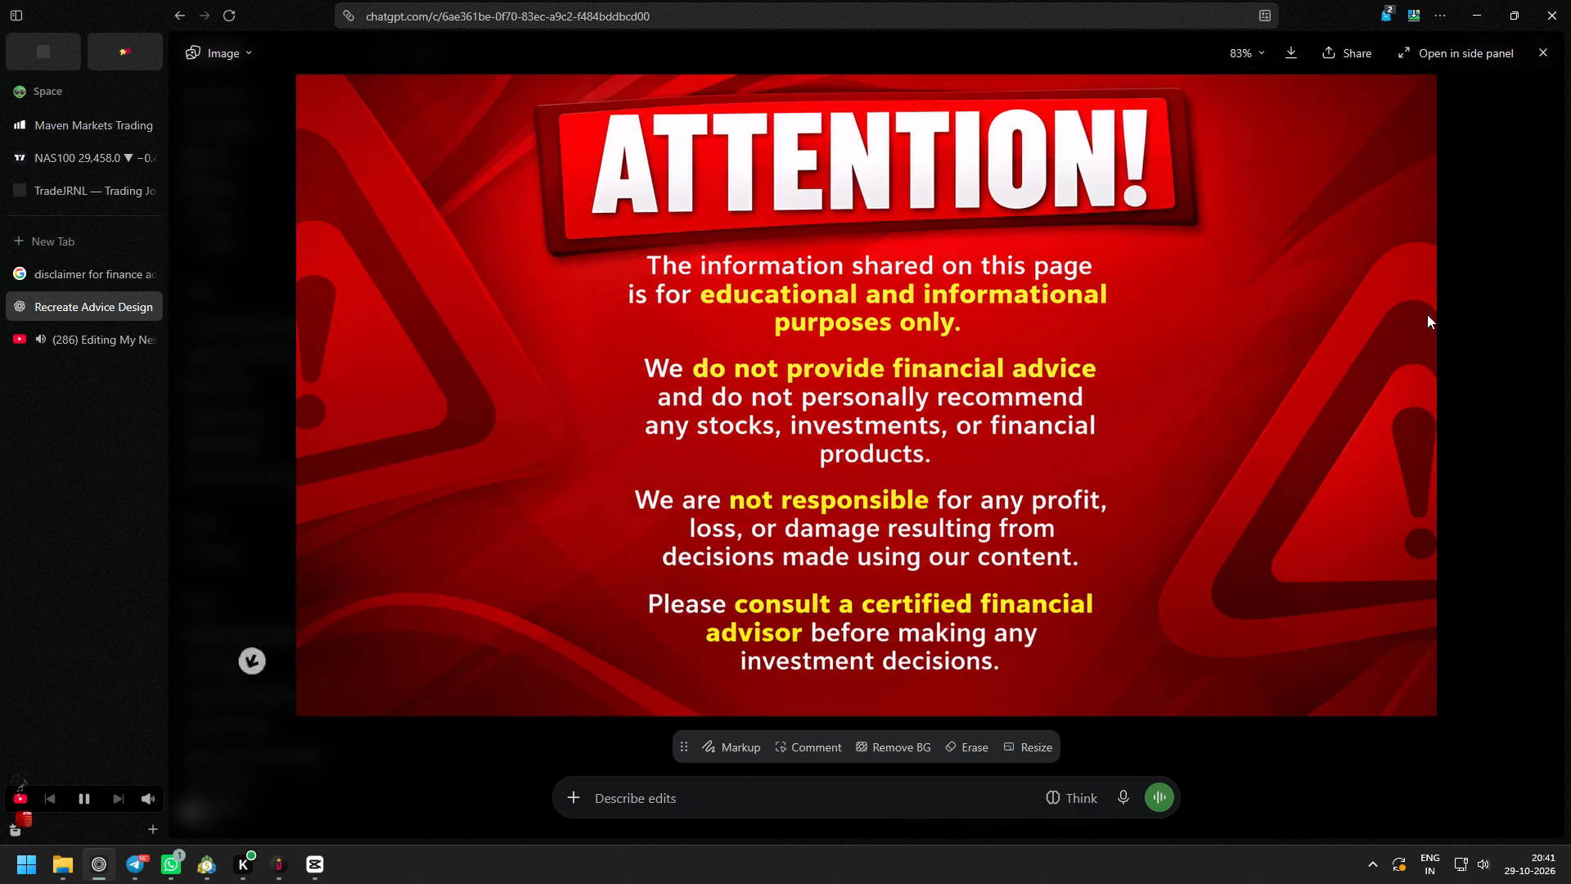
pyautogui.click(1486, 258)
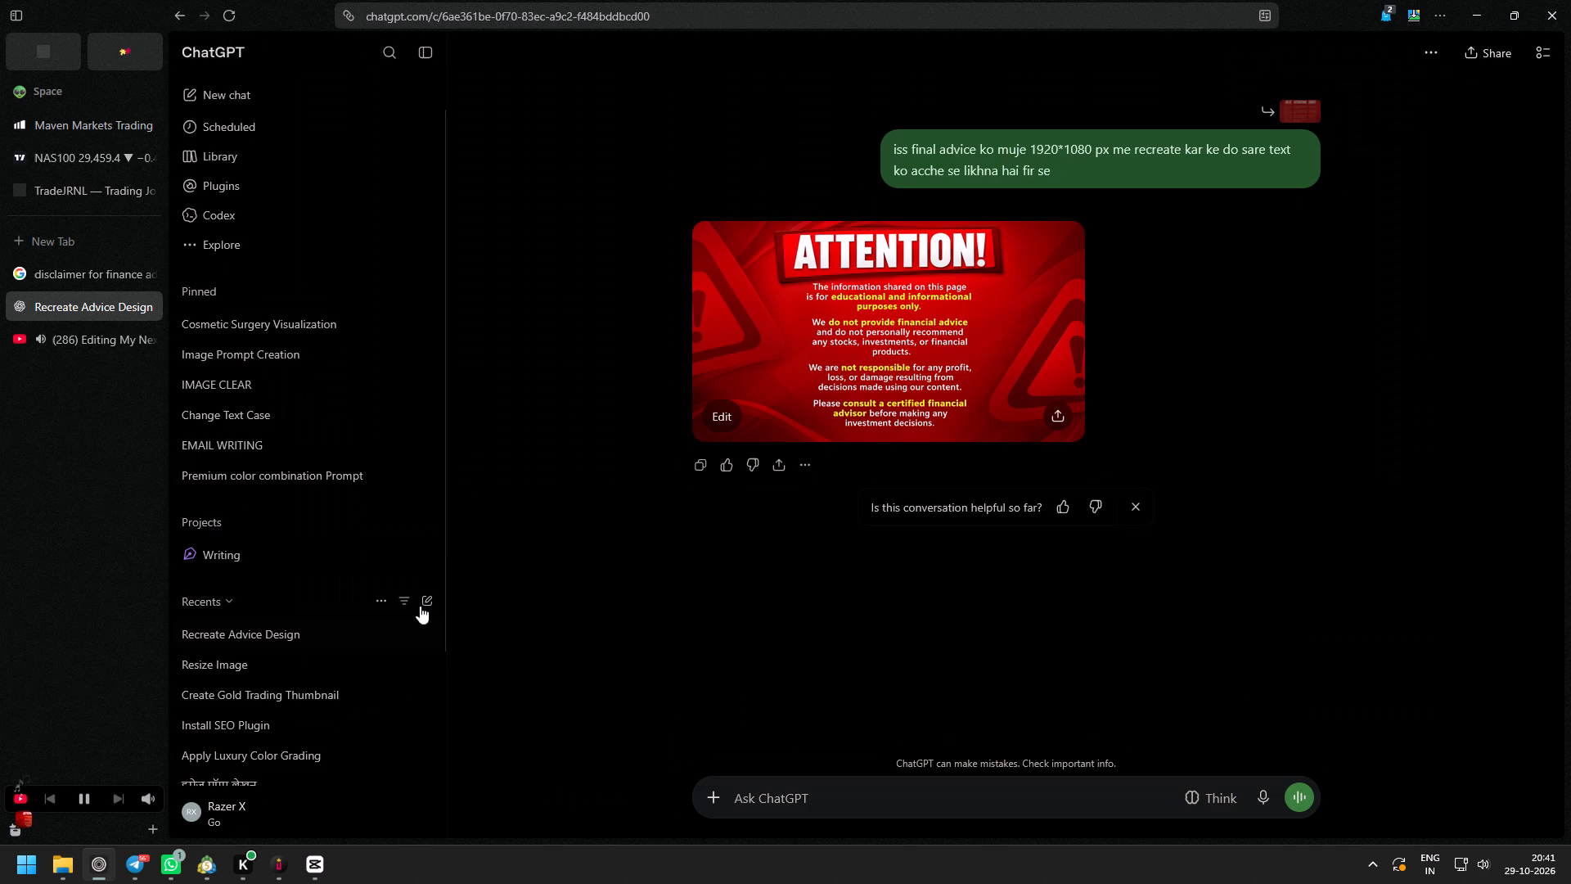
# Bring up CapCut with the Downloads folder over it and delete the attention_1920x1080 image from that folder.
pyautogui.click(317, 868)
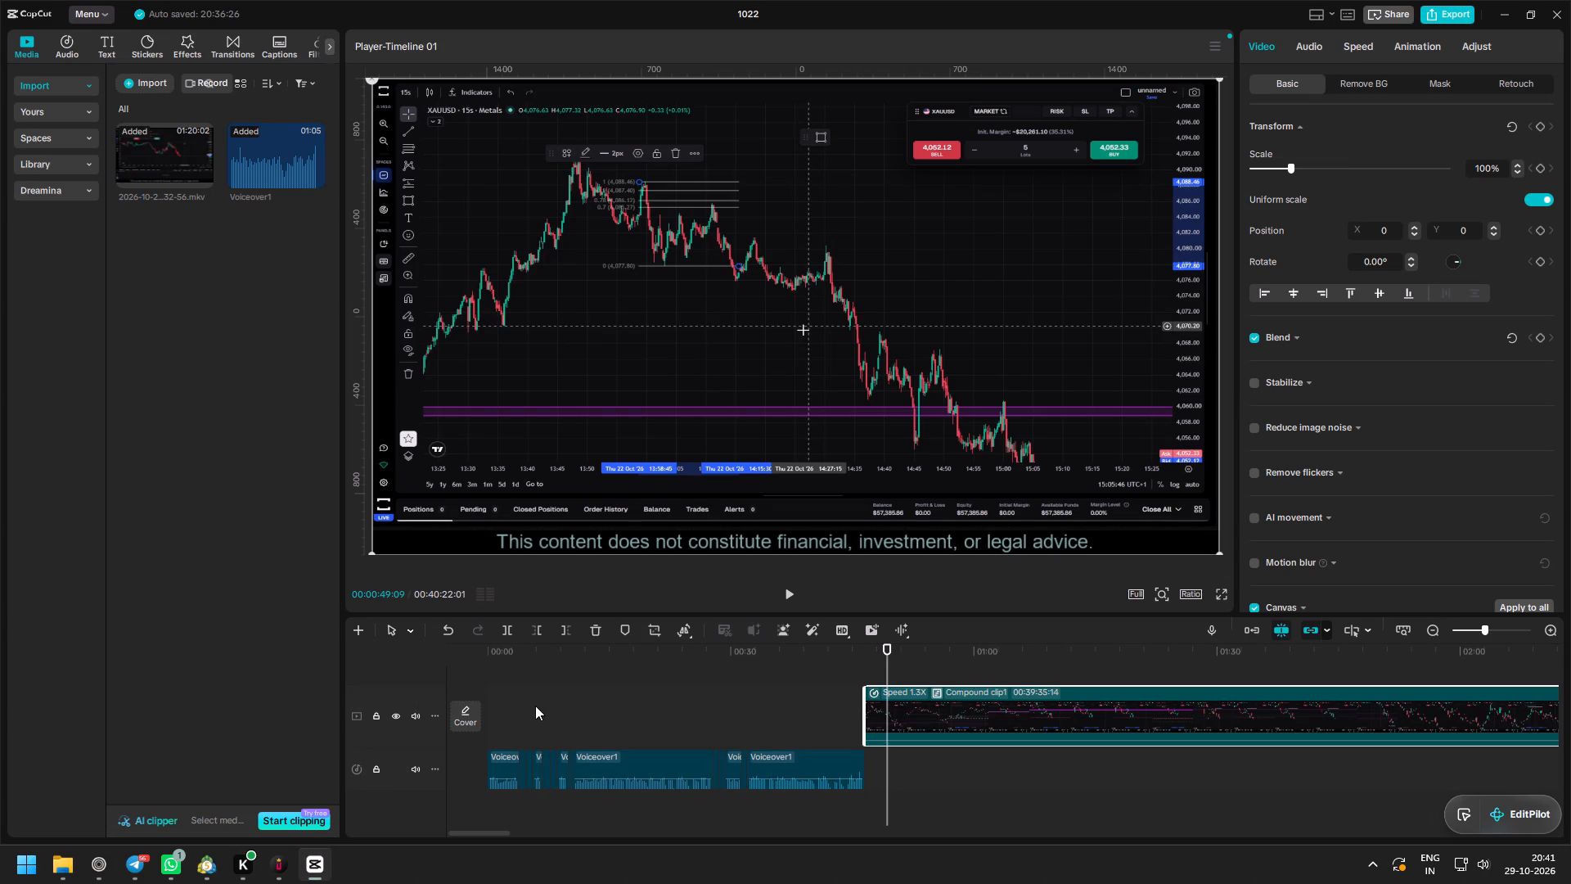
pyautogui.click(66, 861)
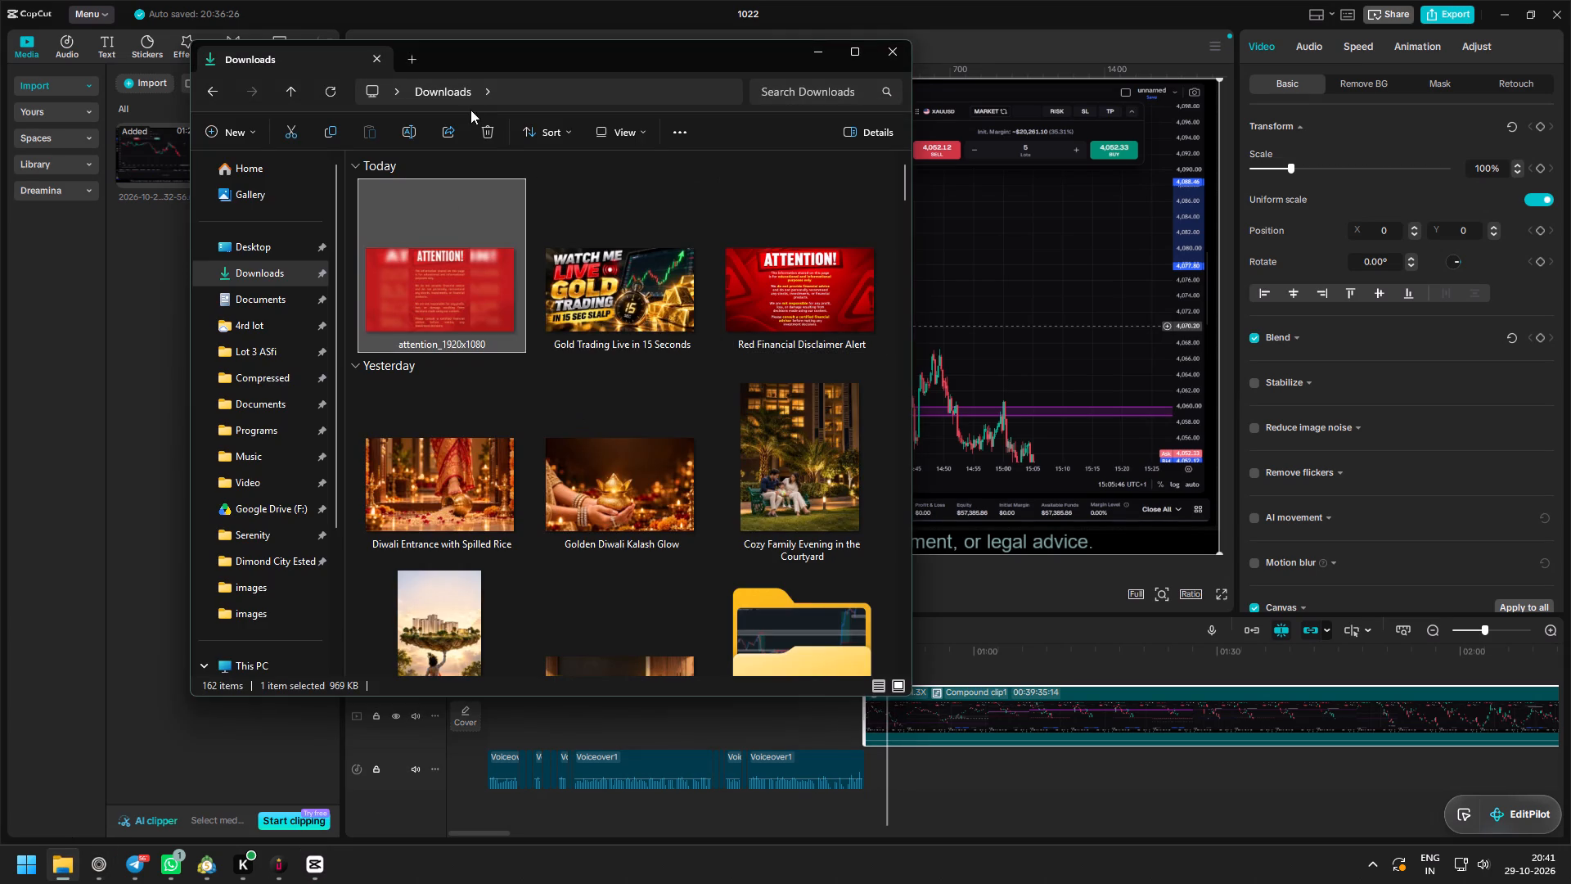
pyautogui.click(452, 326)
pyautogui.press('Delete')
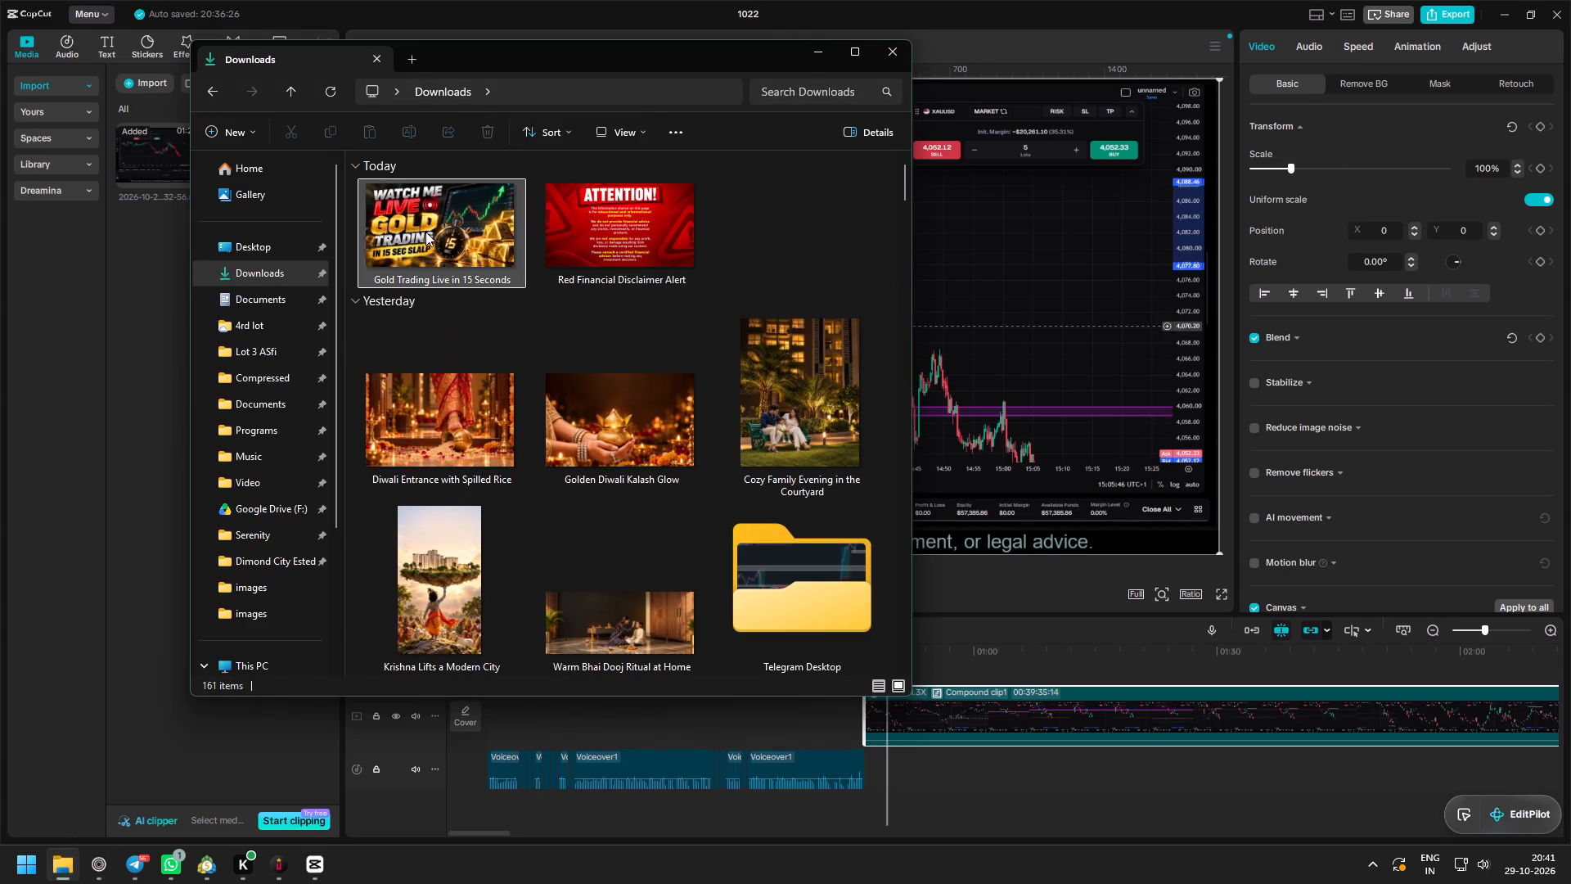
# Import the Red Financial Disclaimer Alert image from Downloads into CapCut and place it at the start of the main track above the voiceover.
pyautogui.click(425, 232)
pyautogui.click(573, 201)
pyautogui.moveTo(612, 203); pyautogui.dragTo(169, 316)
pyautogui.moveTo(178, 237); pyautogui.dragTo(491, 667)
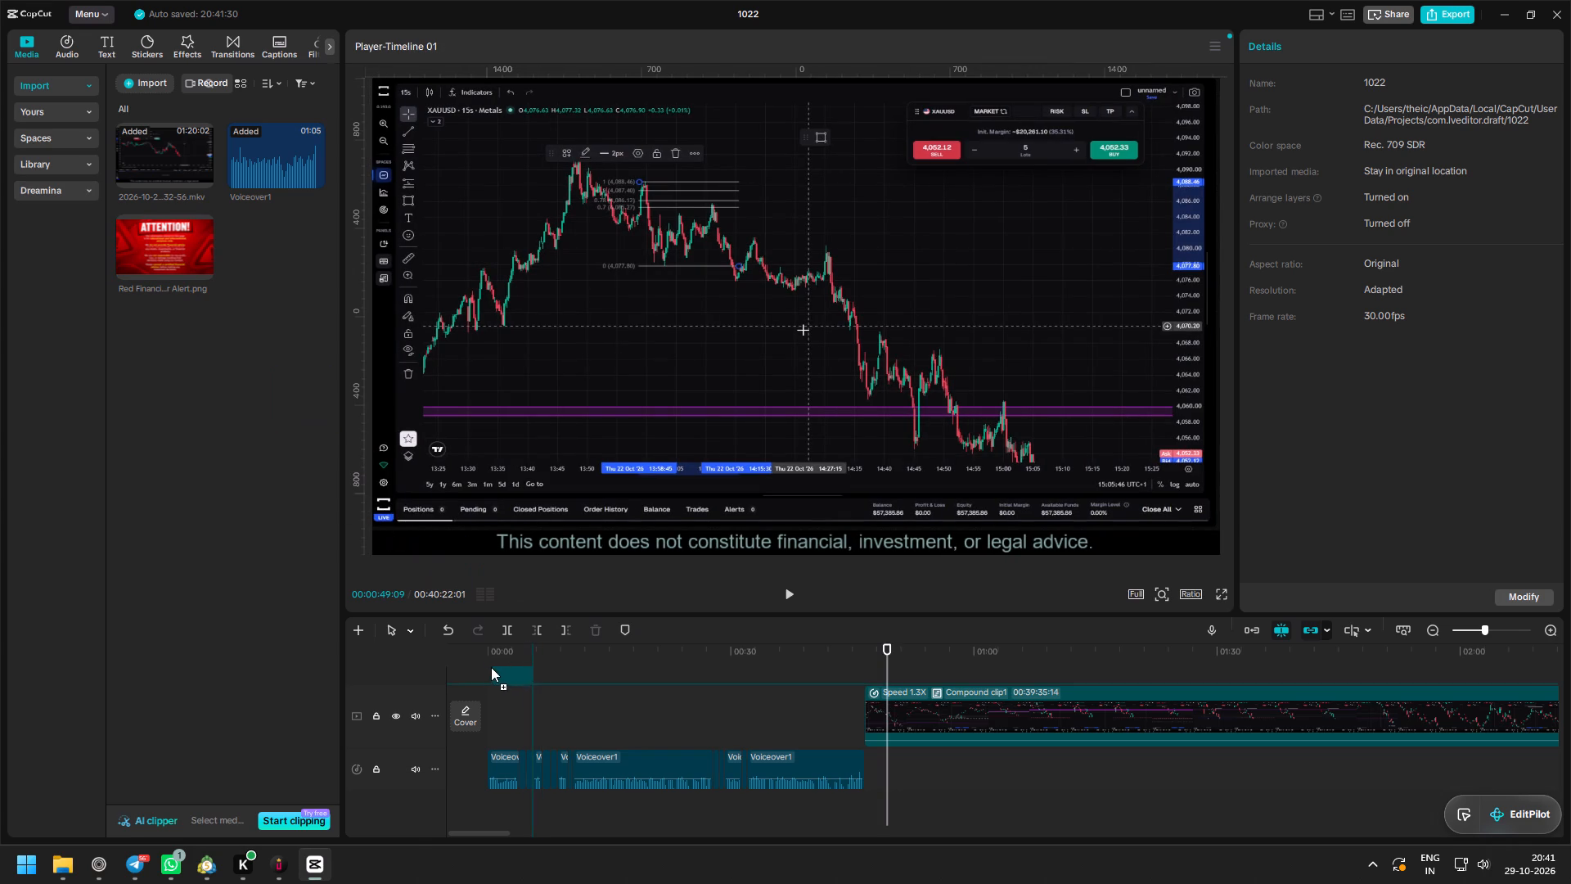
pyautogui.moveTo(491, 667); pyautogui.dragTo(482, 722)
# Extend the disclaimer image clip to 00:00:46:17 so it meets the start of the compound clip.
pyautogui.moveTo(528, 710); pyautogui.dragTo(767, 710)
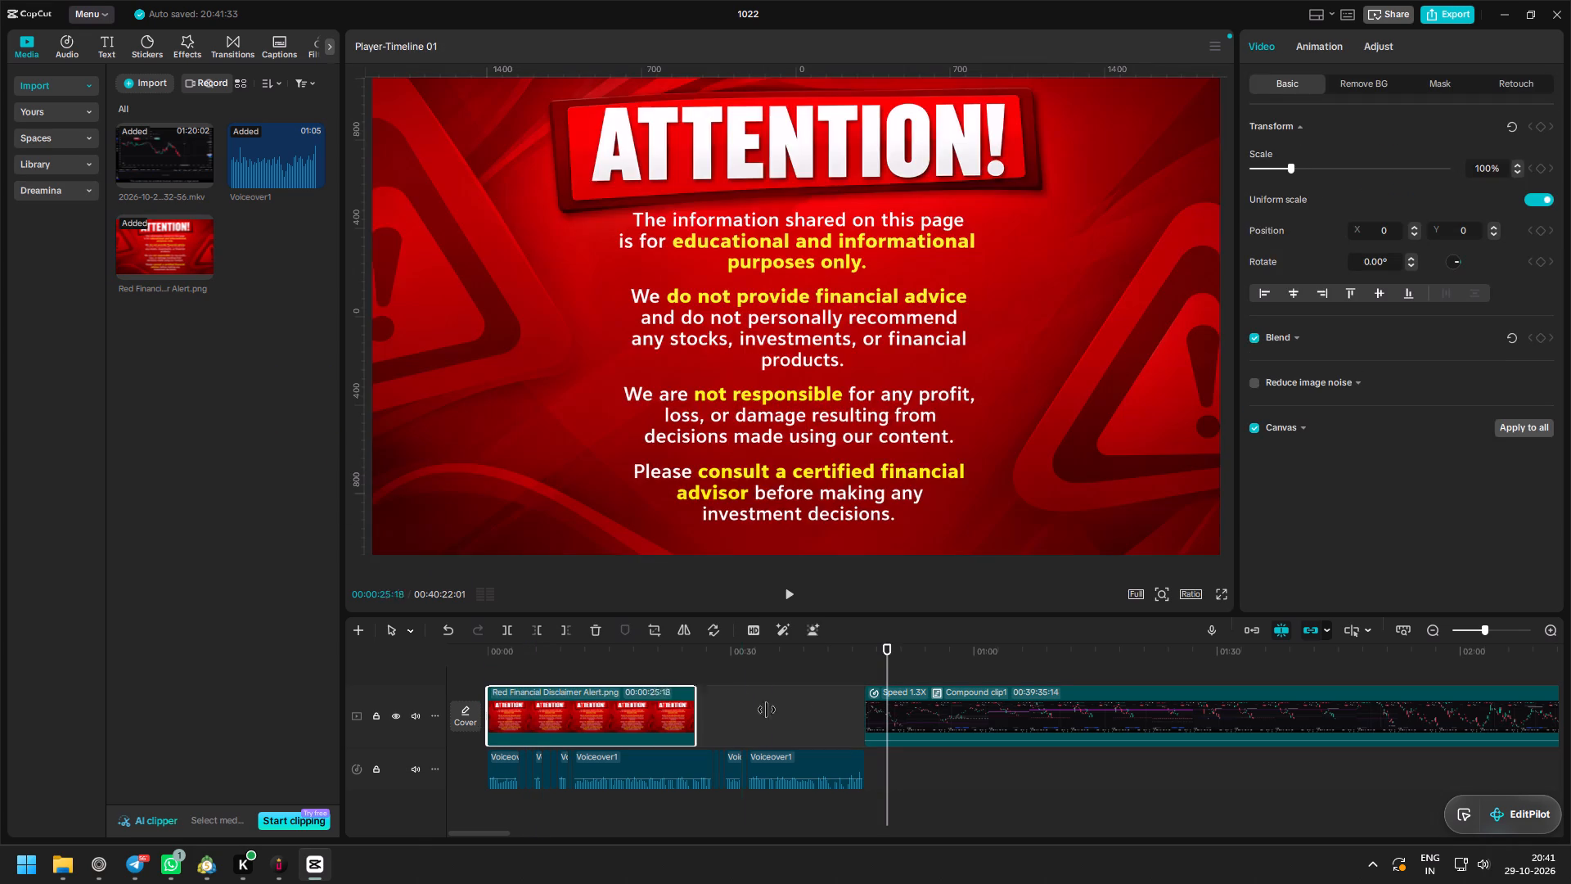
pyautogui.moveTo(767, 710); pyautogui.dragTo(908, 716)
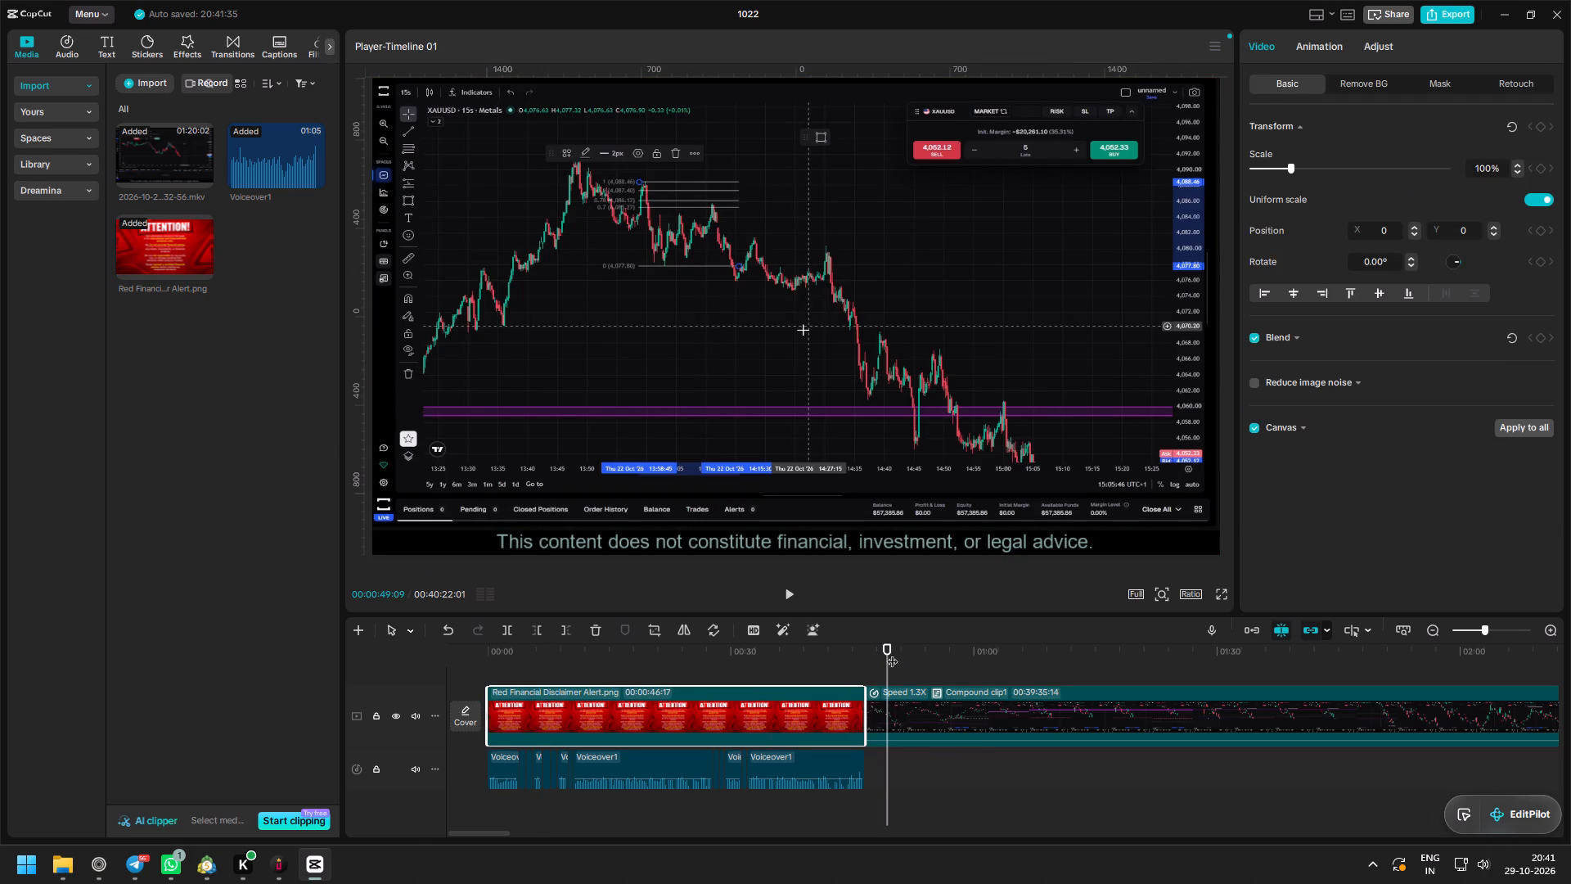
# Add the favourite Glare II transition at the cut between the disclaimer image and the compound clip.
pyautogui.moveTo(864, 647); pyautogui.dragTo(853, 645)
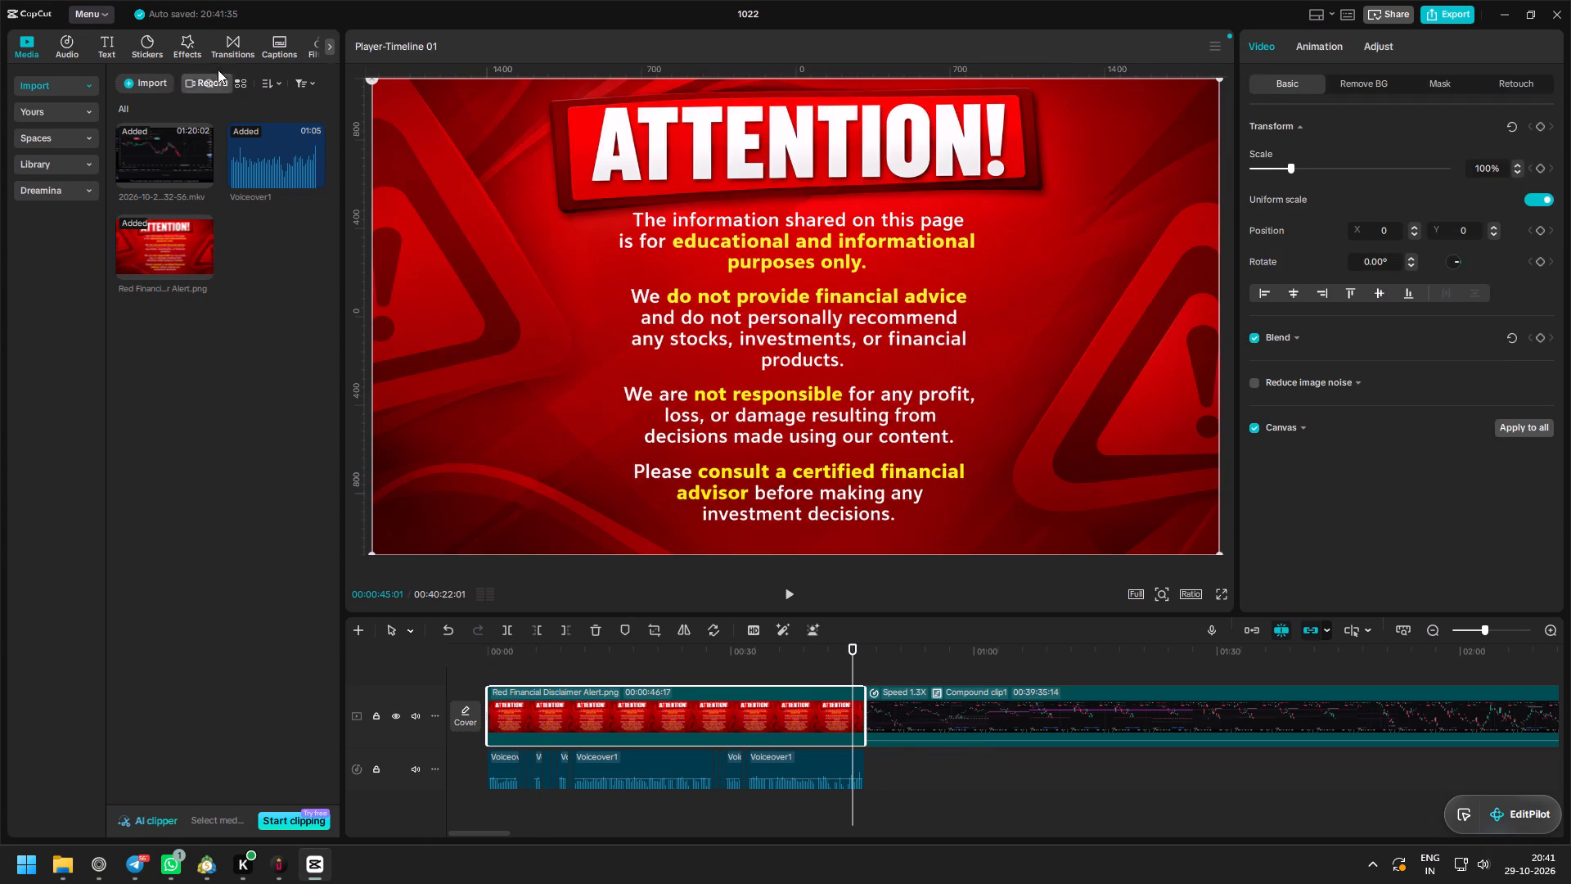
pyautogui.click(227, 38)
pyautogui.click(53, 82)
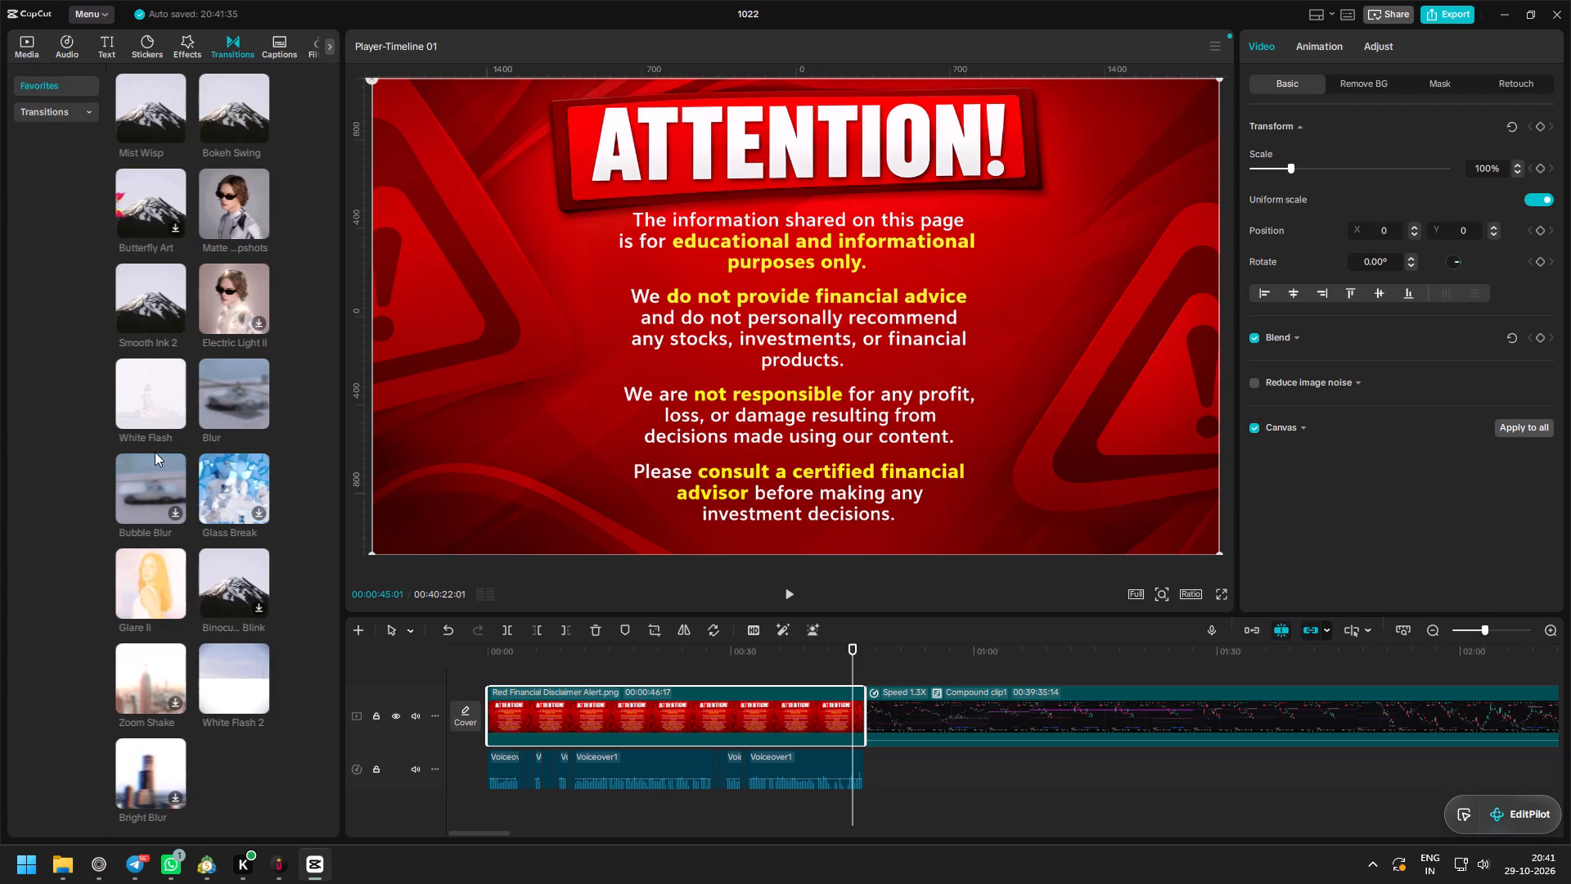
pyautogui.moveTo(131, 571); pyautogui.dragTo(776, 701)
pyautogui.moveTo(776, 701); pyautogui.dragTo(861, 713)
# Play back the change from the disclaimer image to the compound clip and return the playhead to the start.
pyautogui.press('space')
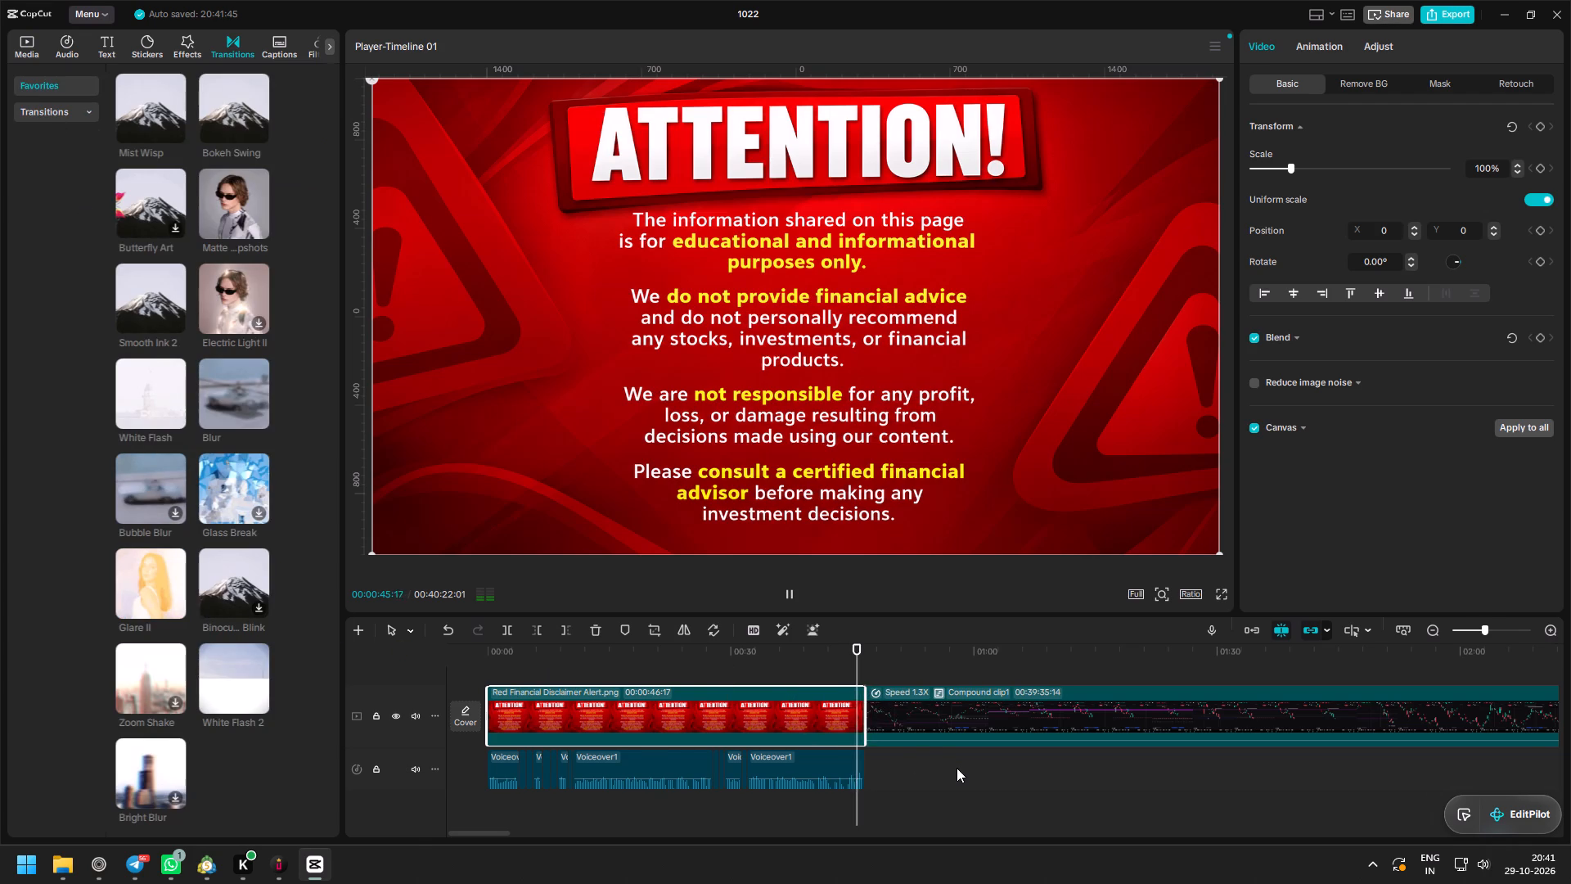
pyautogui.keyDown('ctrl'); pyautogui.scroll(10, 957, 768); pyautogui.keyUp('ctrl')
pyautogui.keyDown('ctrl'); pyautogui.scroll(-7, 957, 768); pyautogui.keyUp('ctrl')
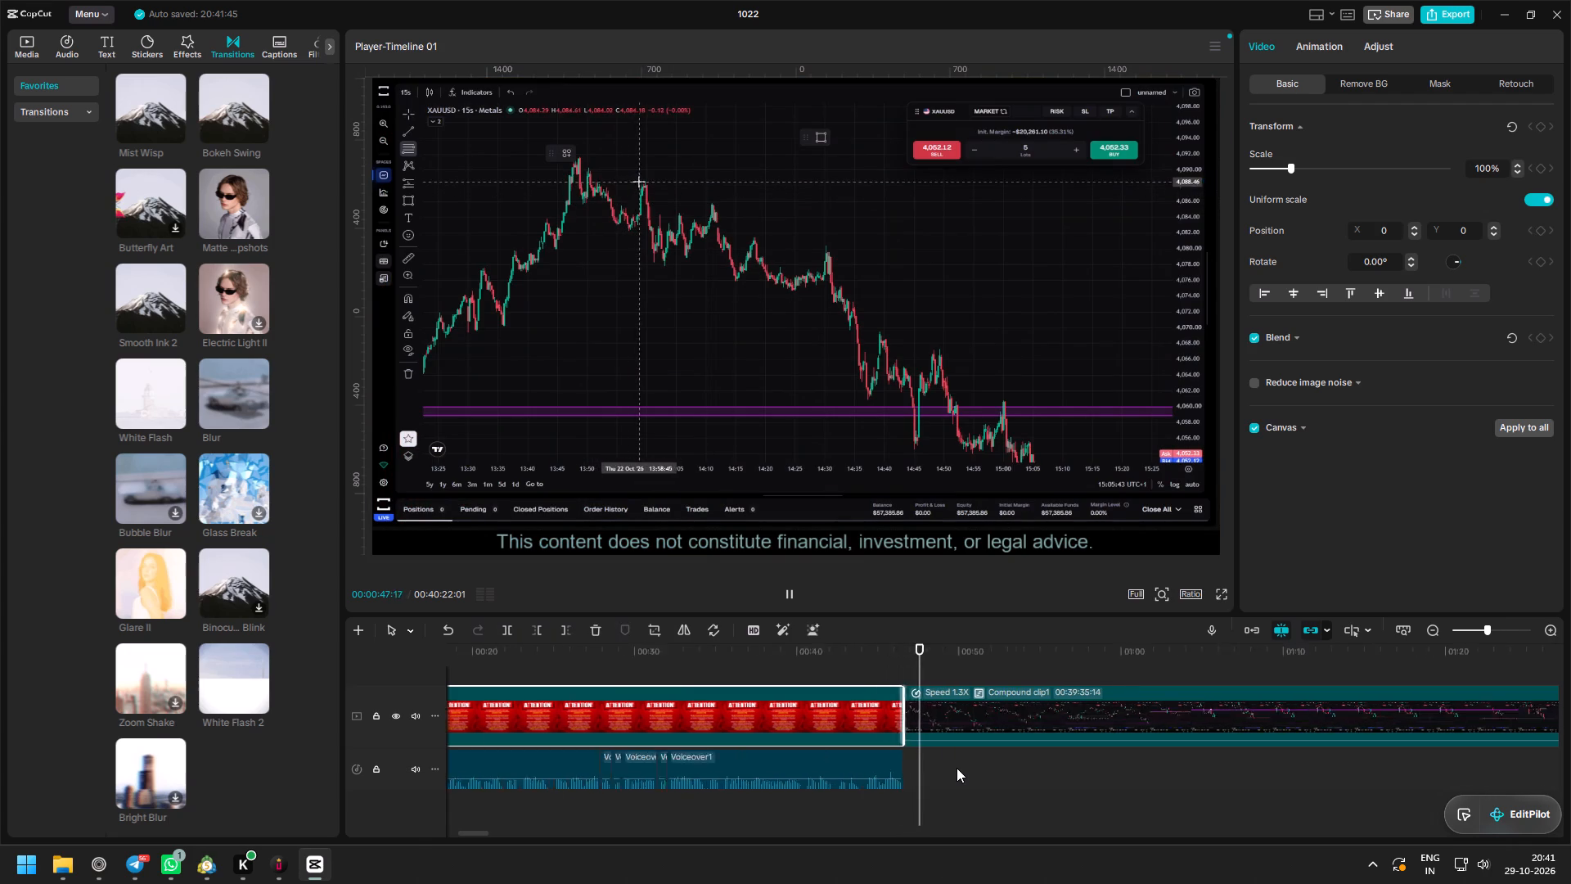
pyautogui.keyDown('ctrl'); pyautogui.scroll(-7, 957, 768); pyautogui.keyUp('ctrl')
pyautogui.moveTo(759, 653); pyautogui.dragTo(339, 653)
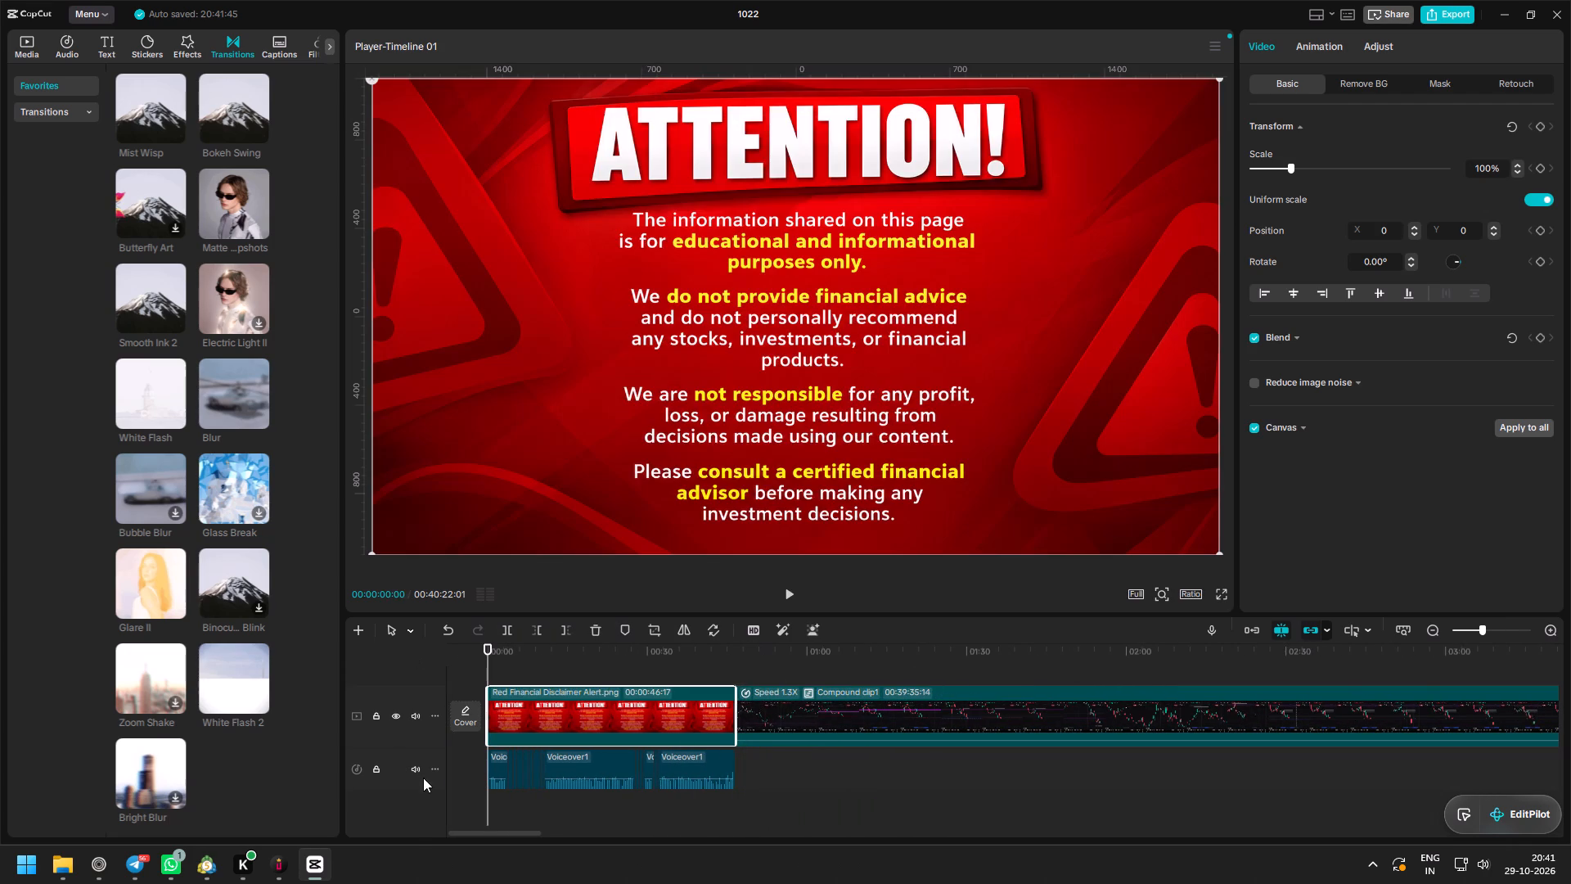
# Switch to the Zen browser, open the "Editing My Next Video LIVE" YouTube stream and set its player volume to maximum.
pyautogui.click(92, 875)
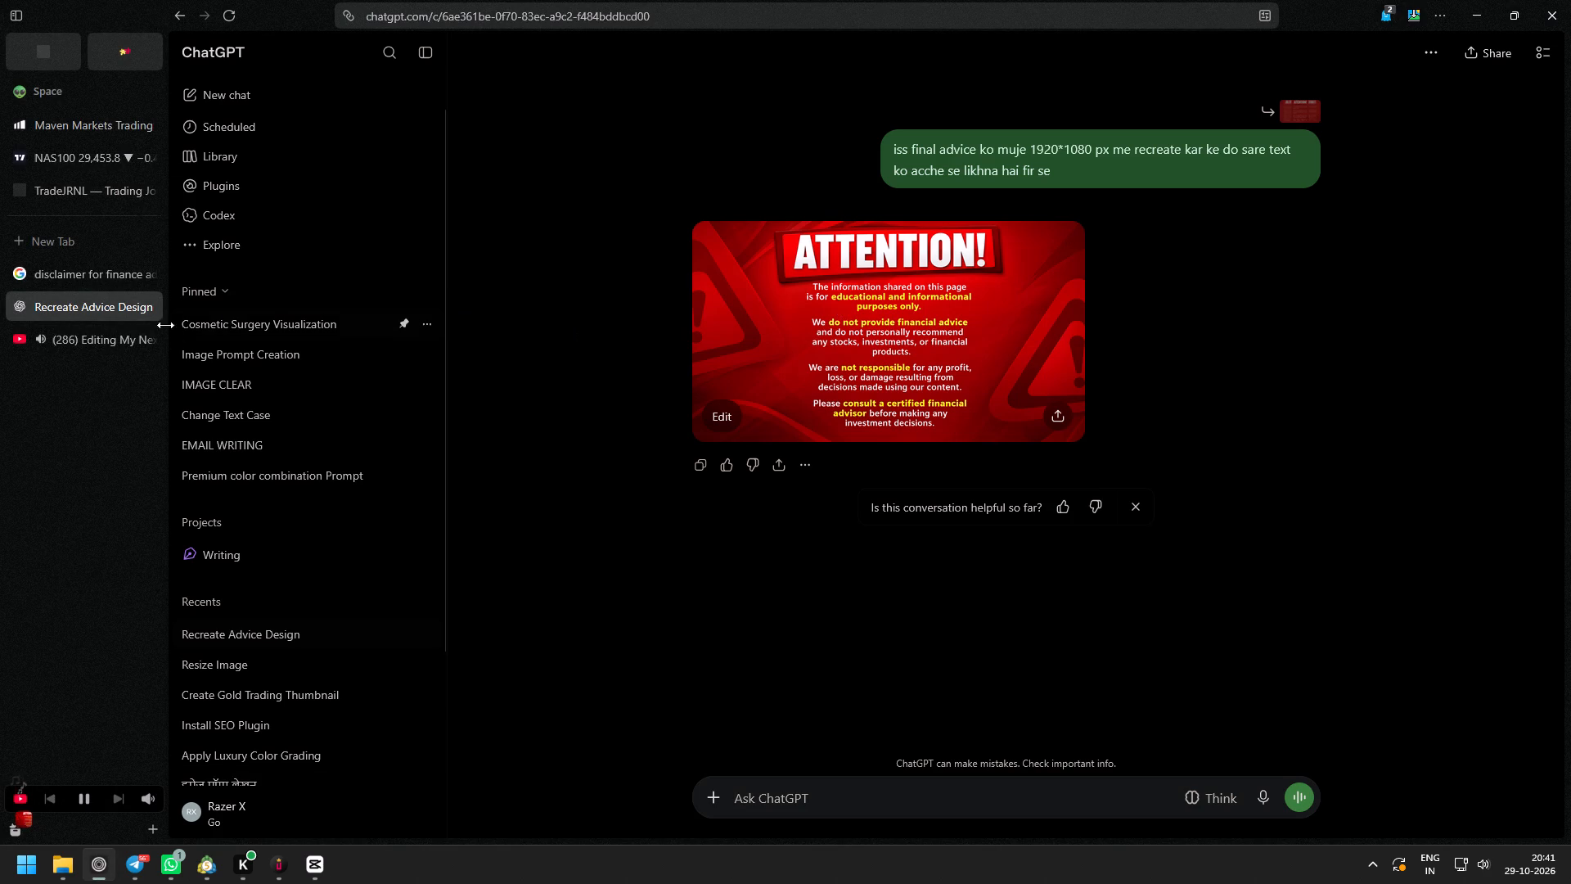
pyautogui.click(73, 346)
pyautogui.moveTo(304, 613); pyautogui.dragTo(308, 613)
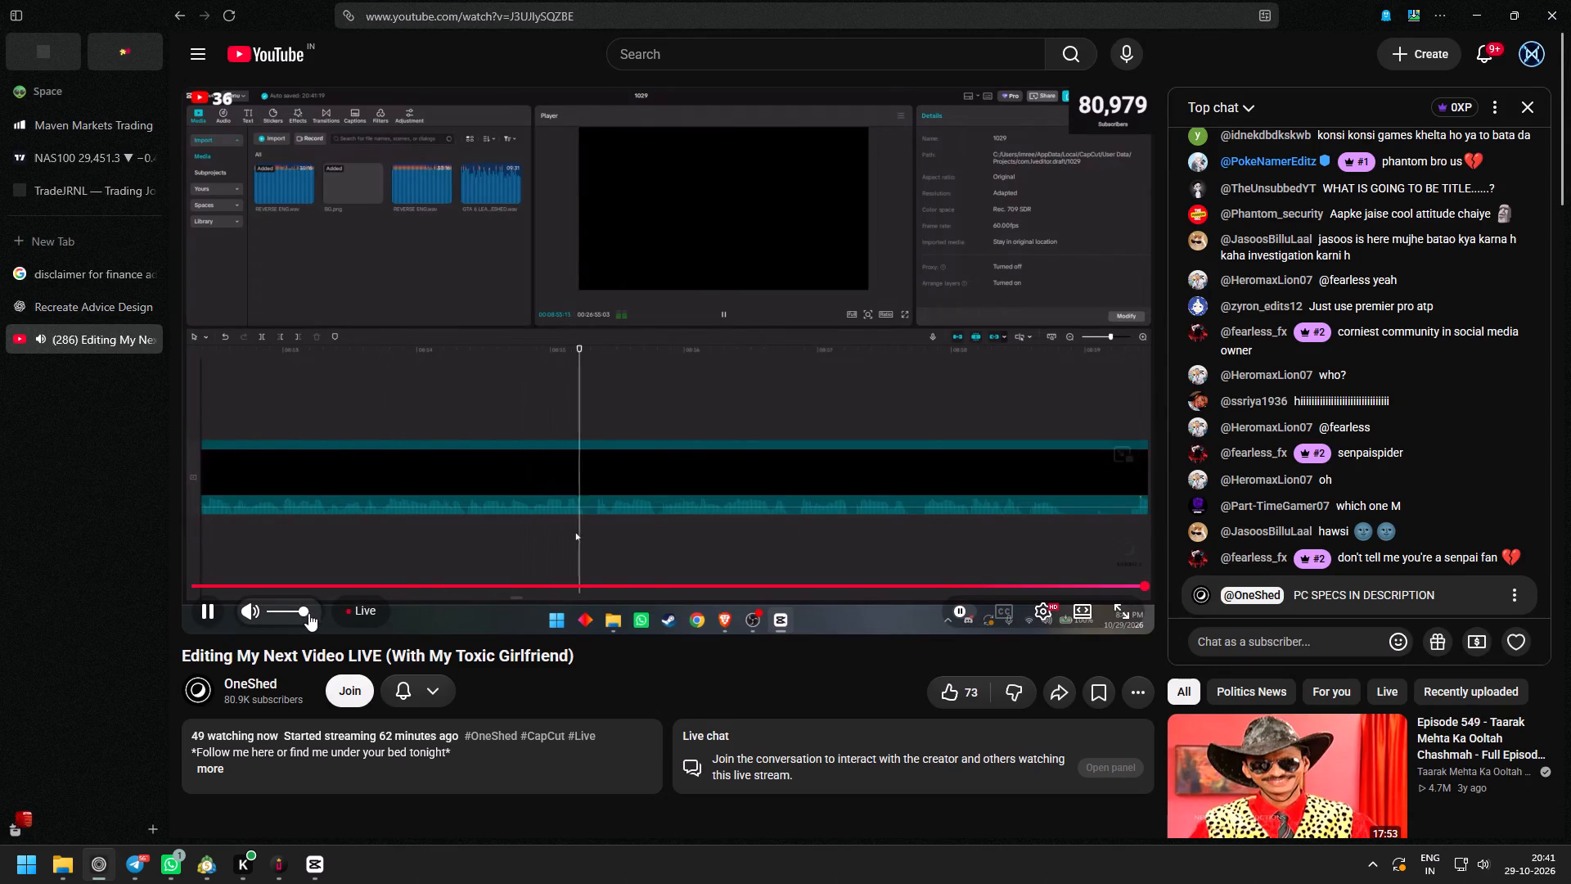
pyautogui.moveTo(308, 613); pyautogui.dragTo(317, 614)
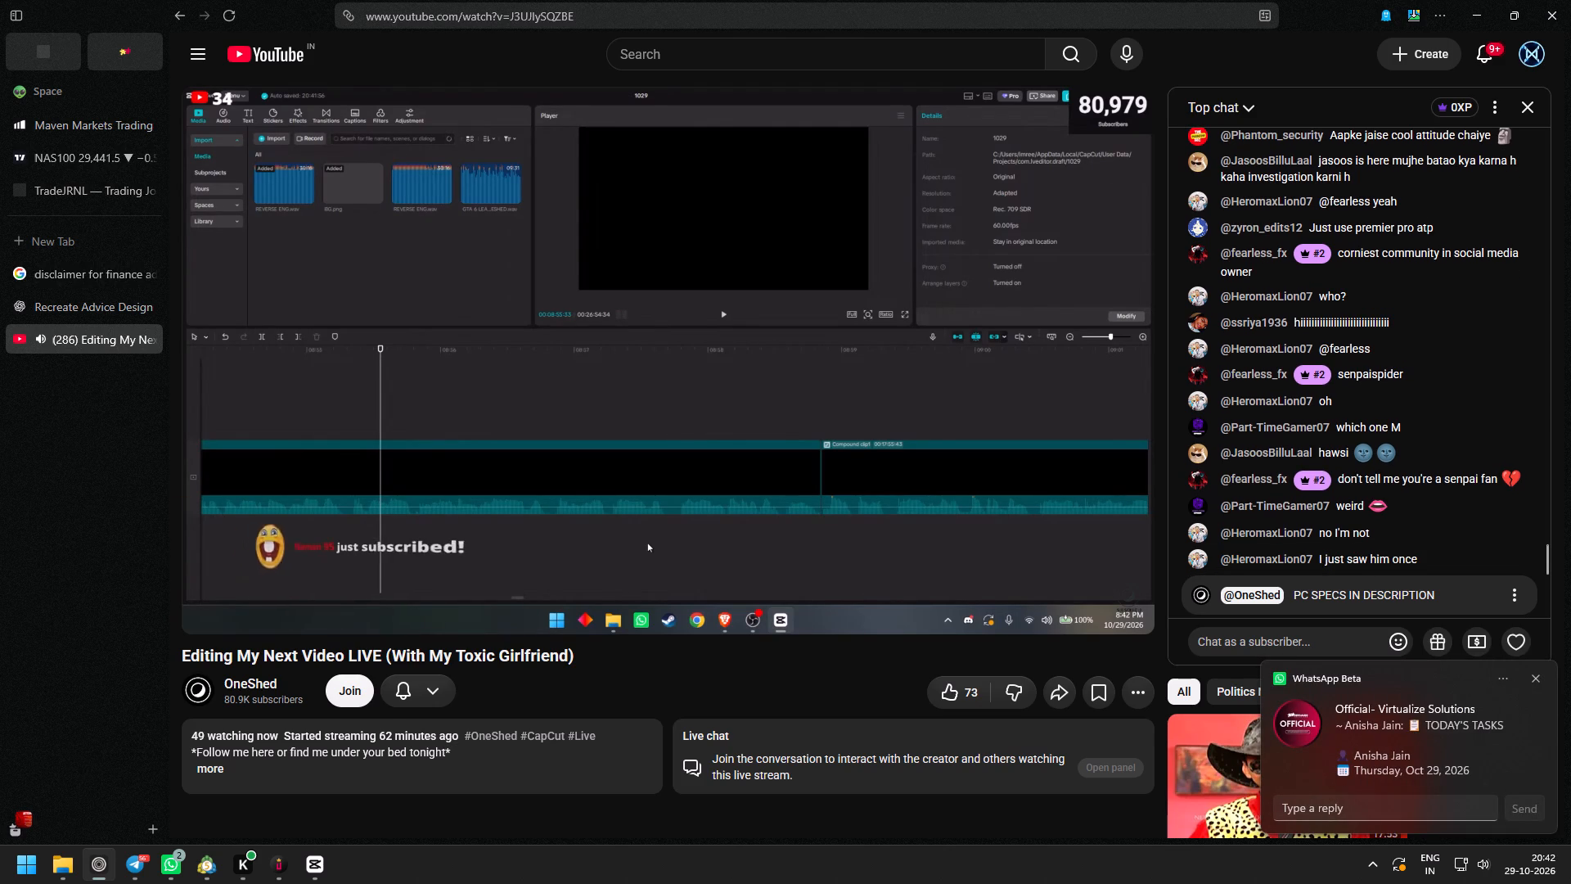
# Set the Windows system volume to 27 and close the quick settings.
pyautogui.click(1489, 867)
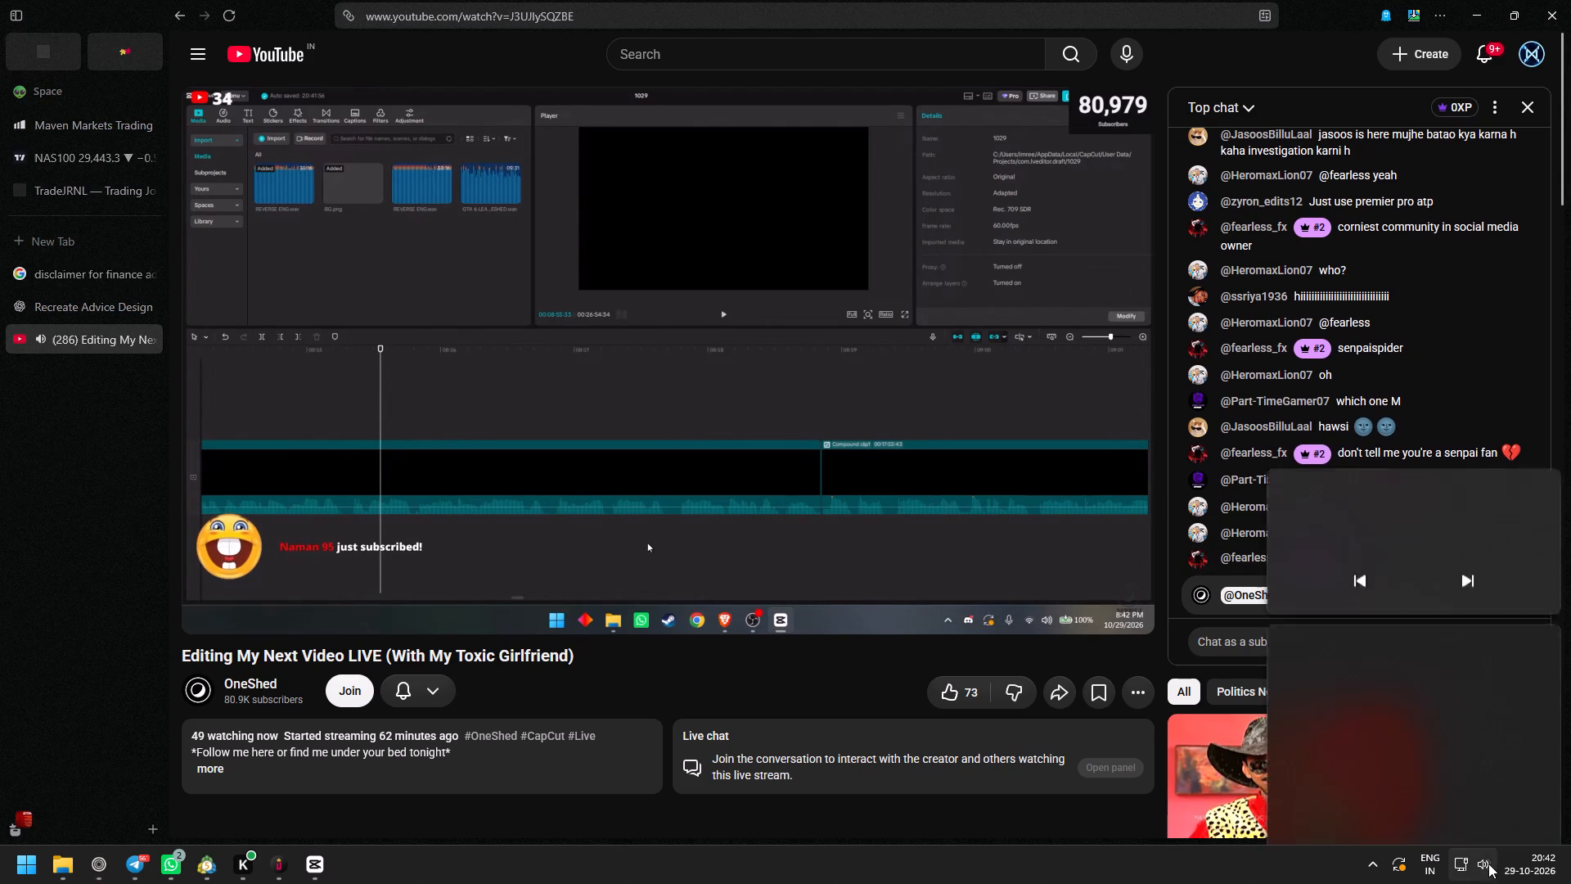
pyautogui.click(1387, 770)
pyautogui.click(1385, 770)
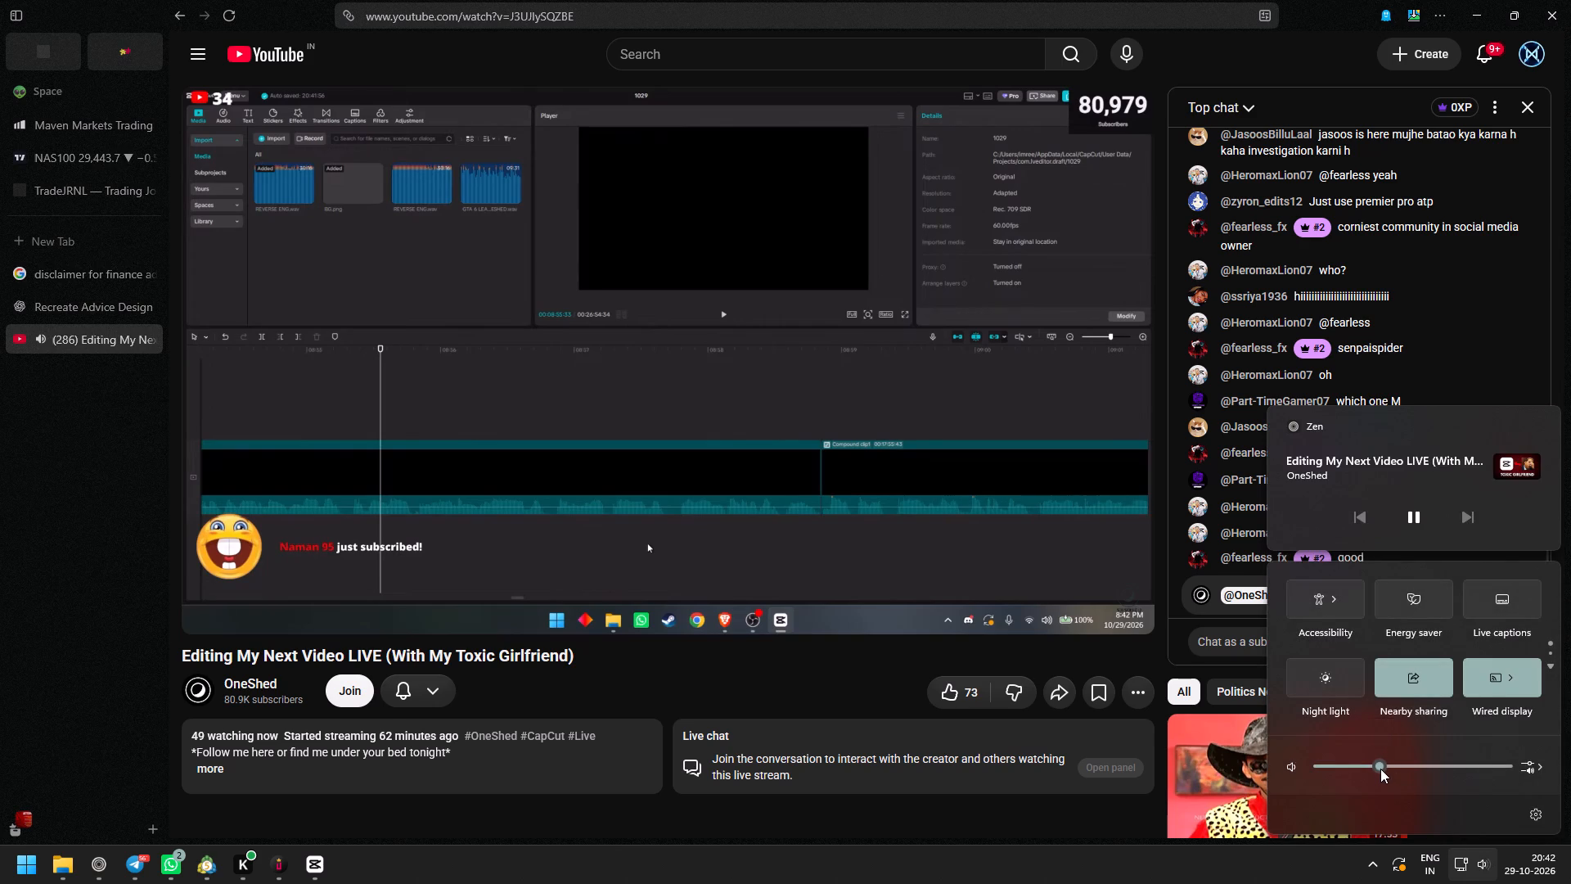
pyautogui.moveTo(1380, 769); pyautogui.dragTo(1371, 769)
pyautogui.click(1371, 769)
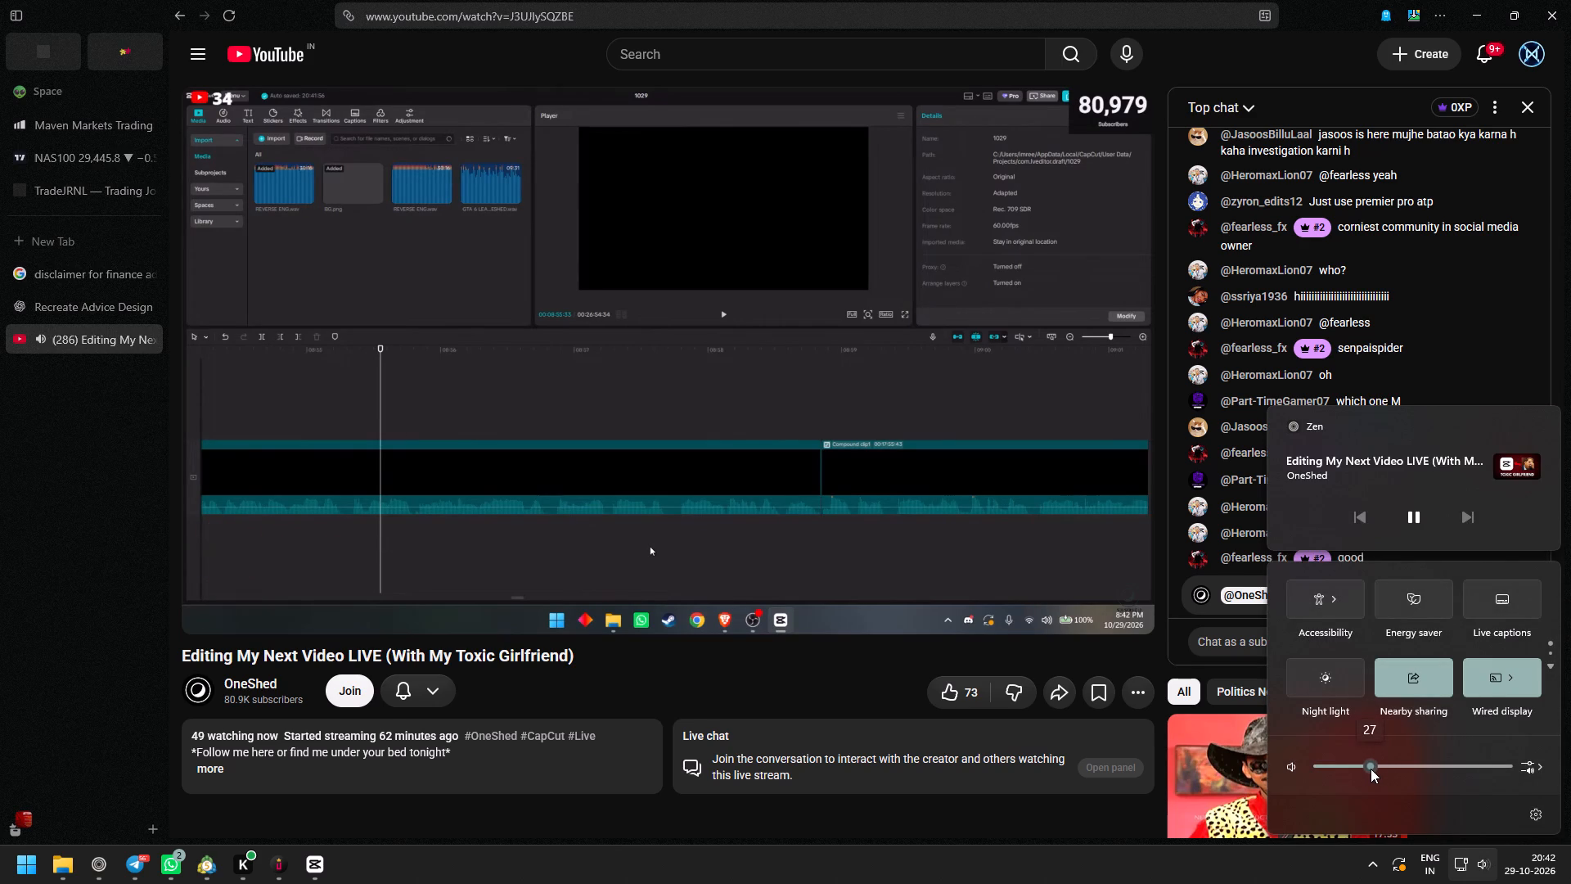
pyautogui.click(915, 883)
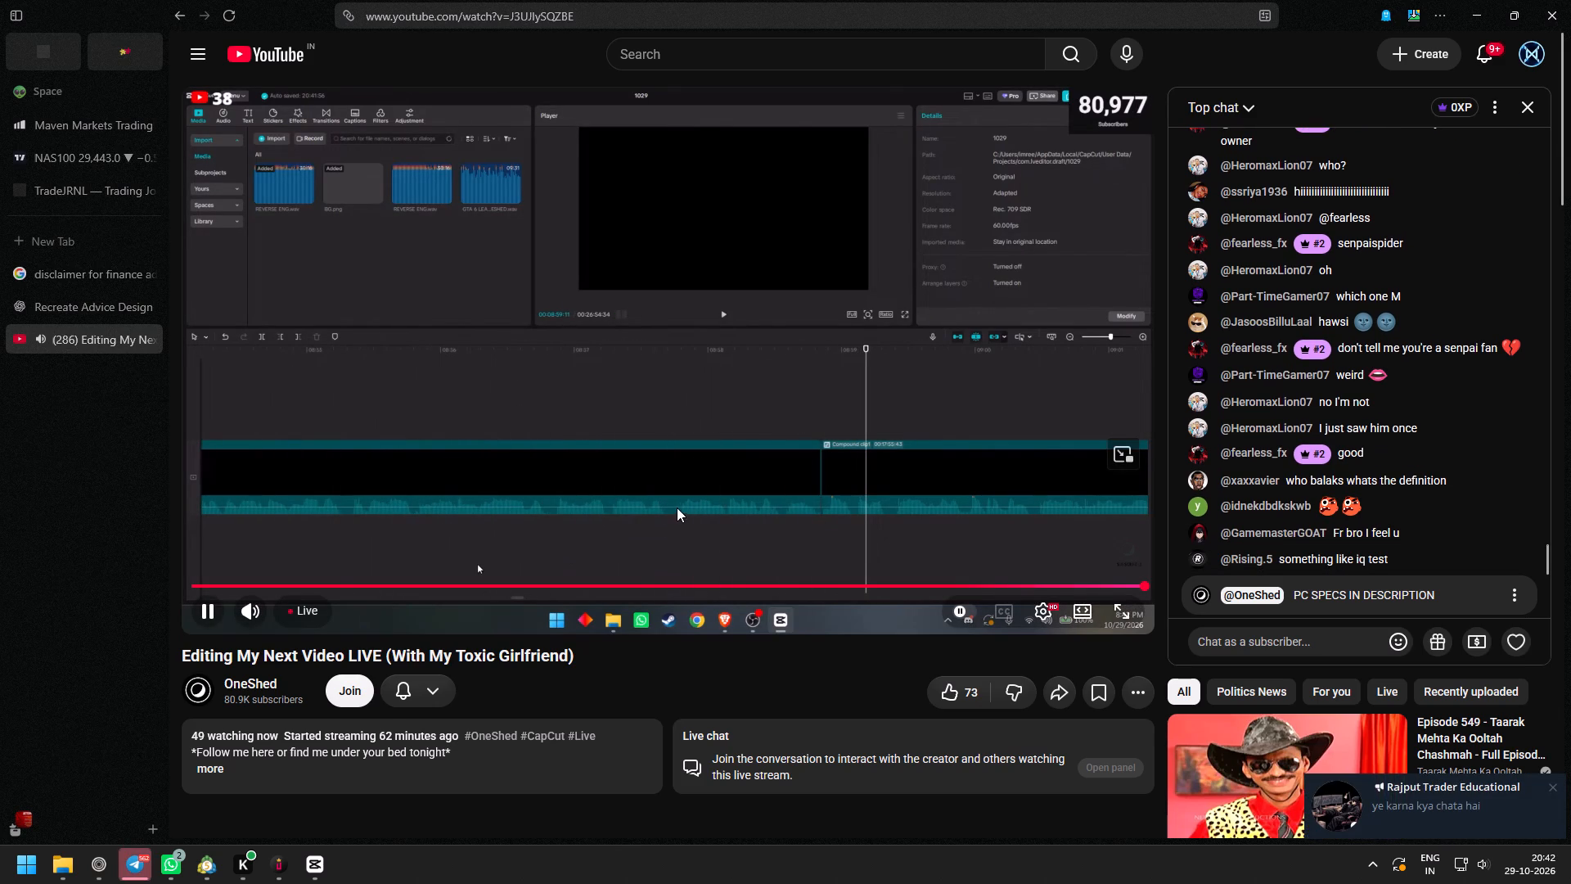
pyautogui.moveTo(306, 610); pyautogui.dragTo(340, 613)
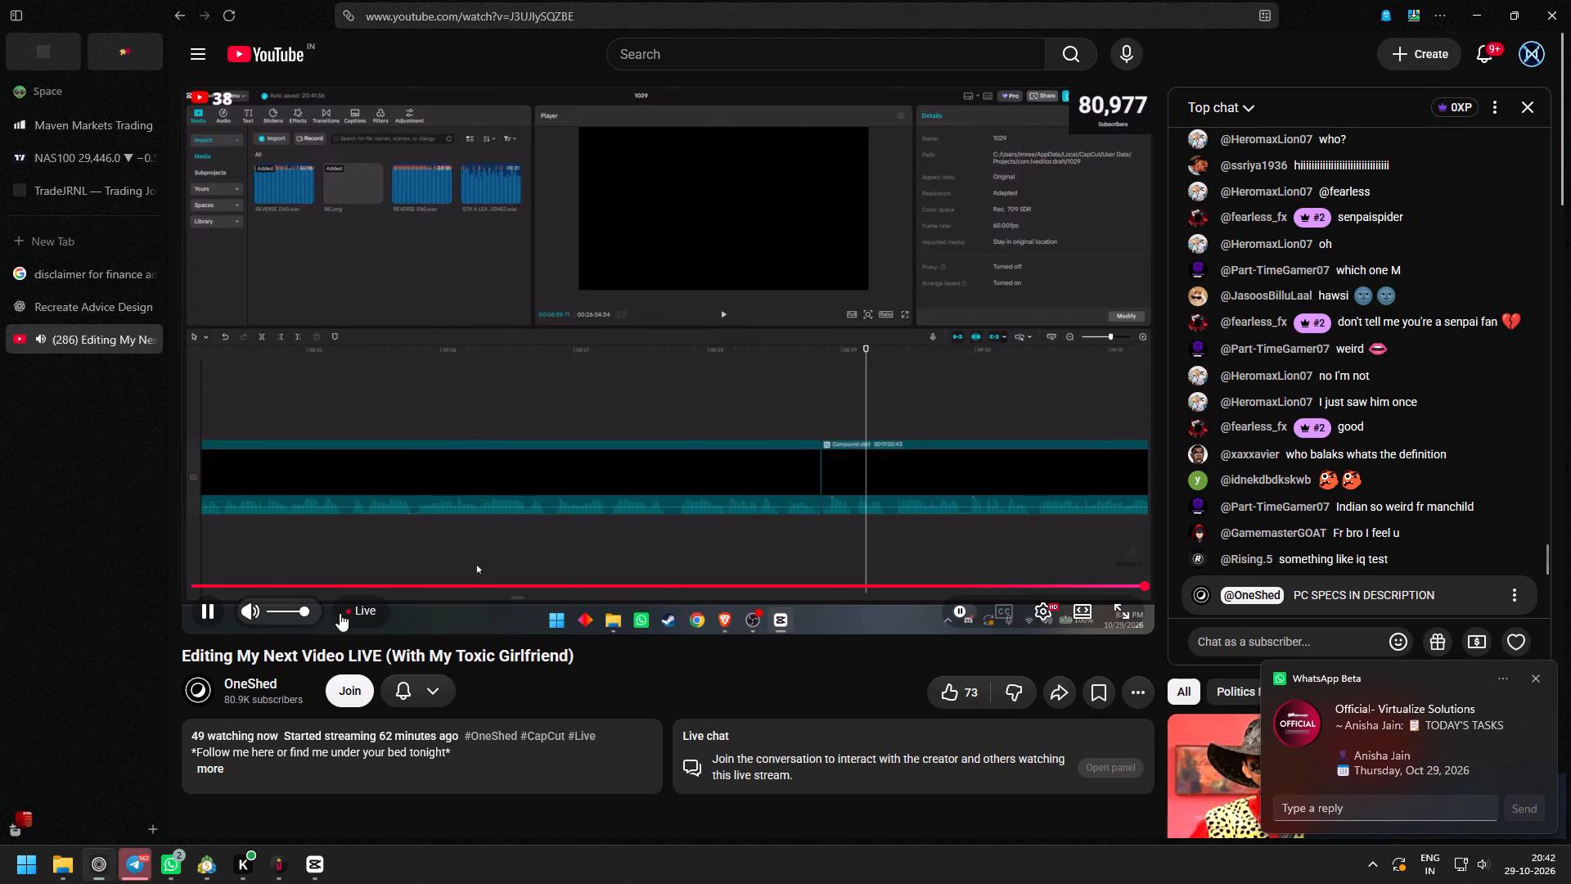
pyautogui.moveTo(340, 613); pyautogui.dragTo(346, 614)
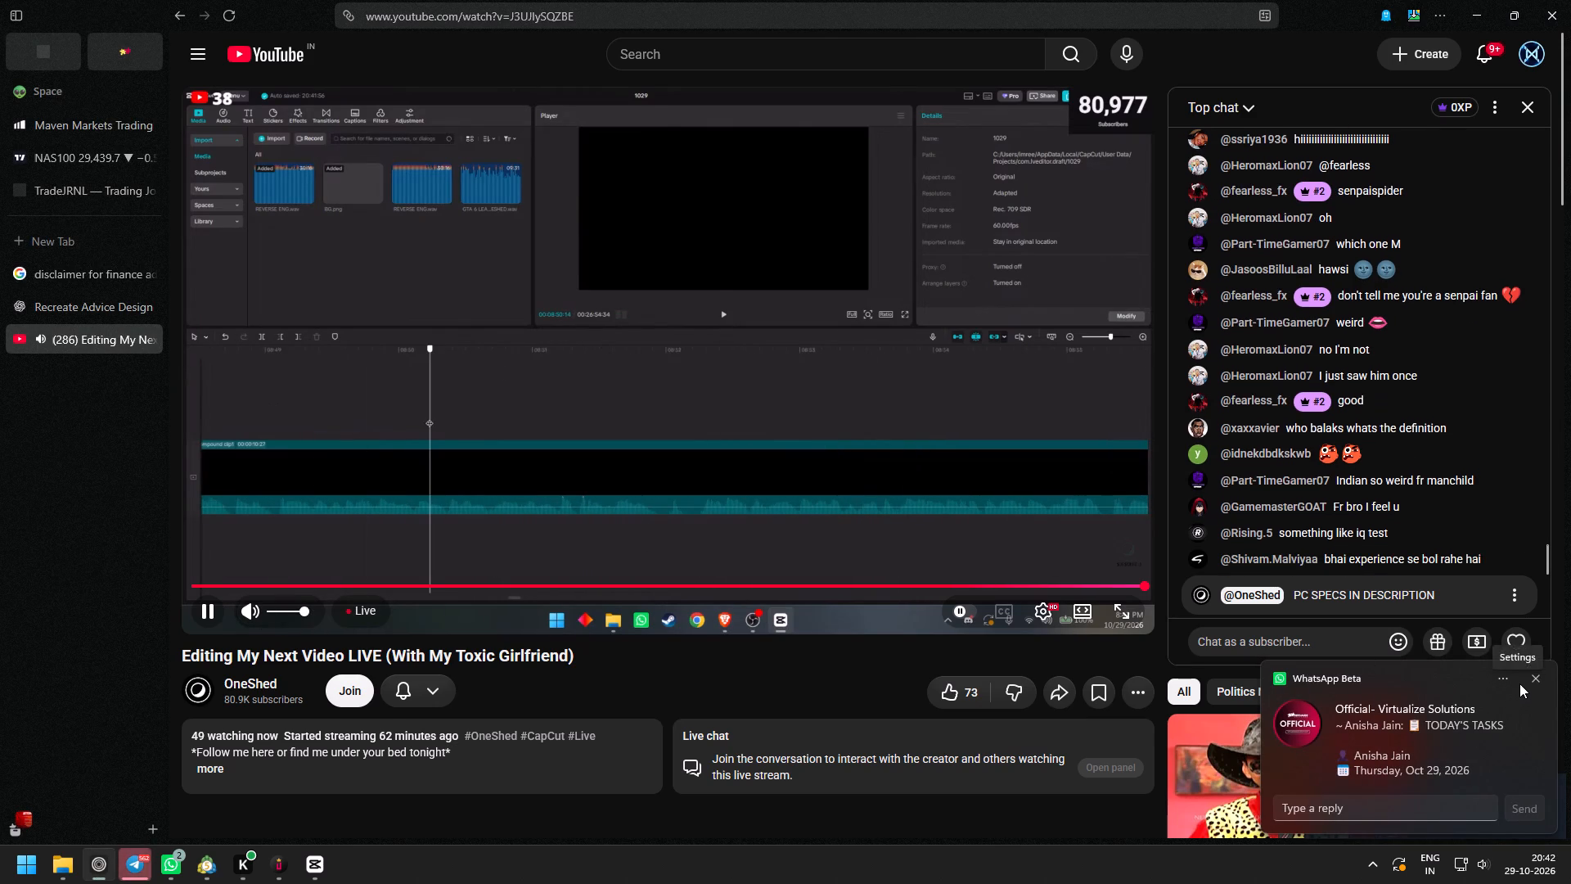
# Dismiss the WhatsApp notification covering the live stream page.
pyautogui.click(1538, 676)
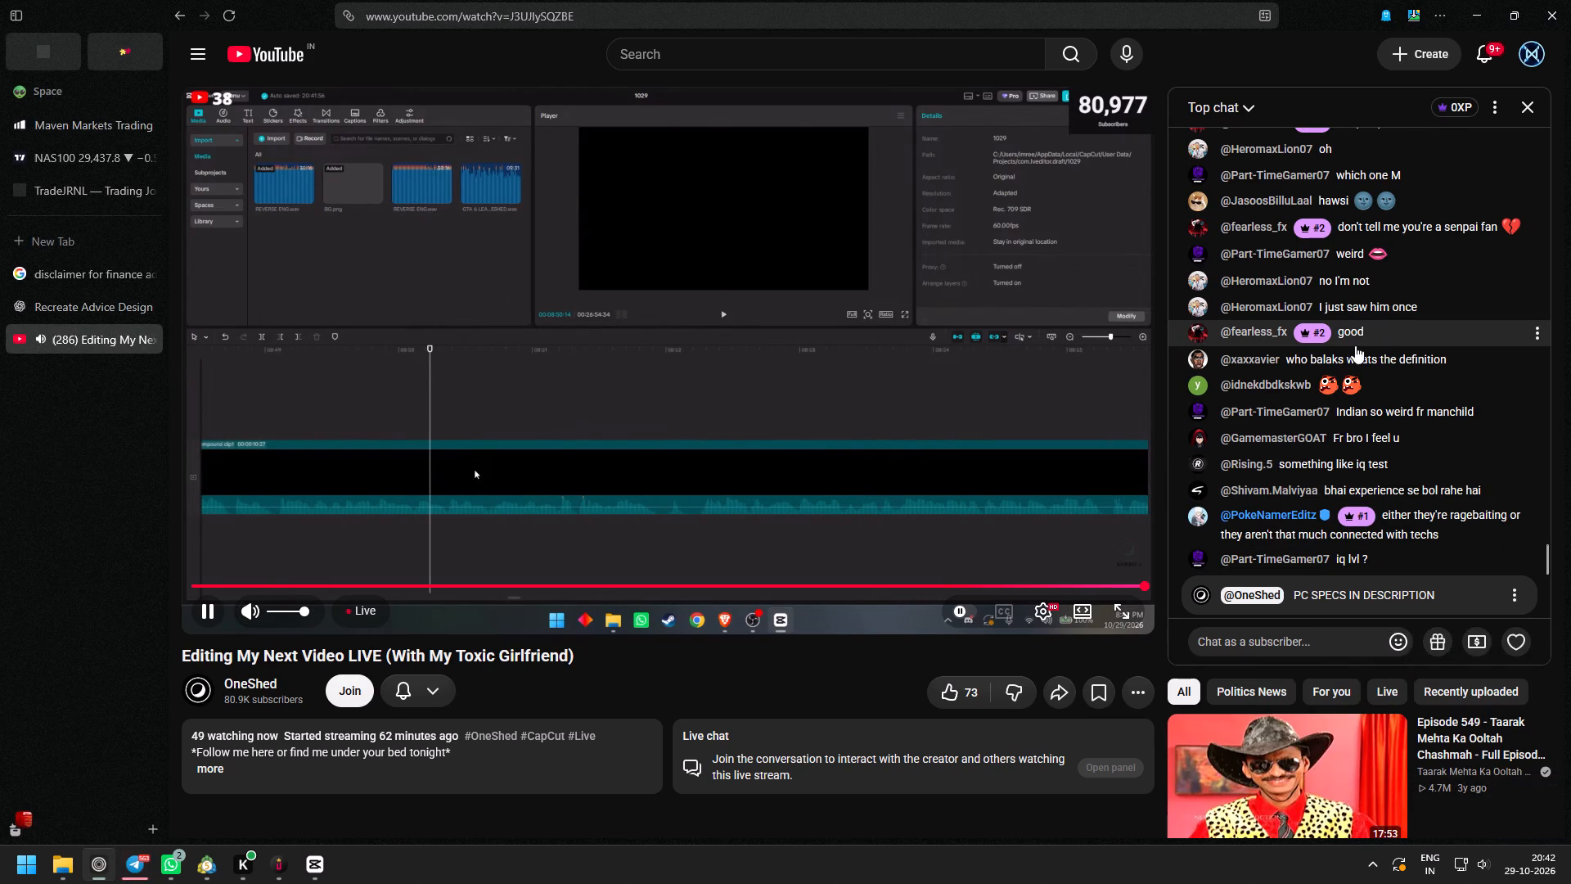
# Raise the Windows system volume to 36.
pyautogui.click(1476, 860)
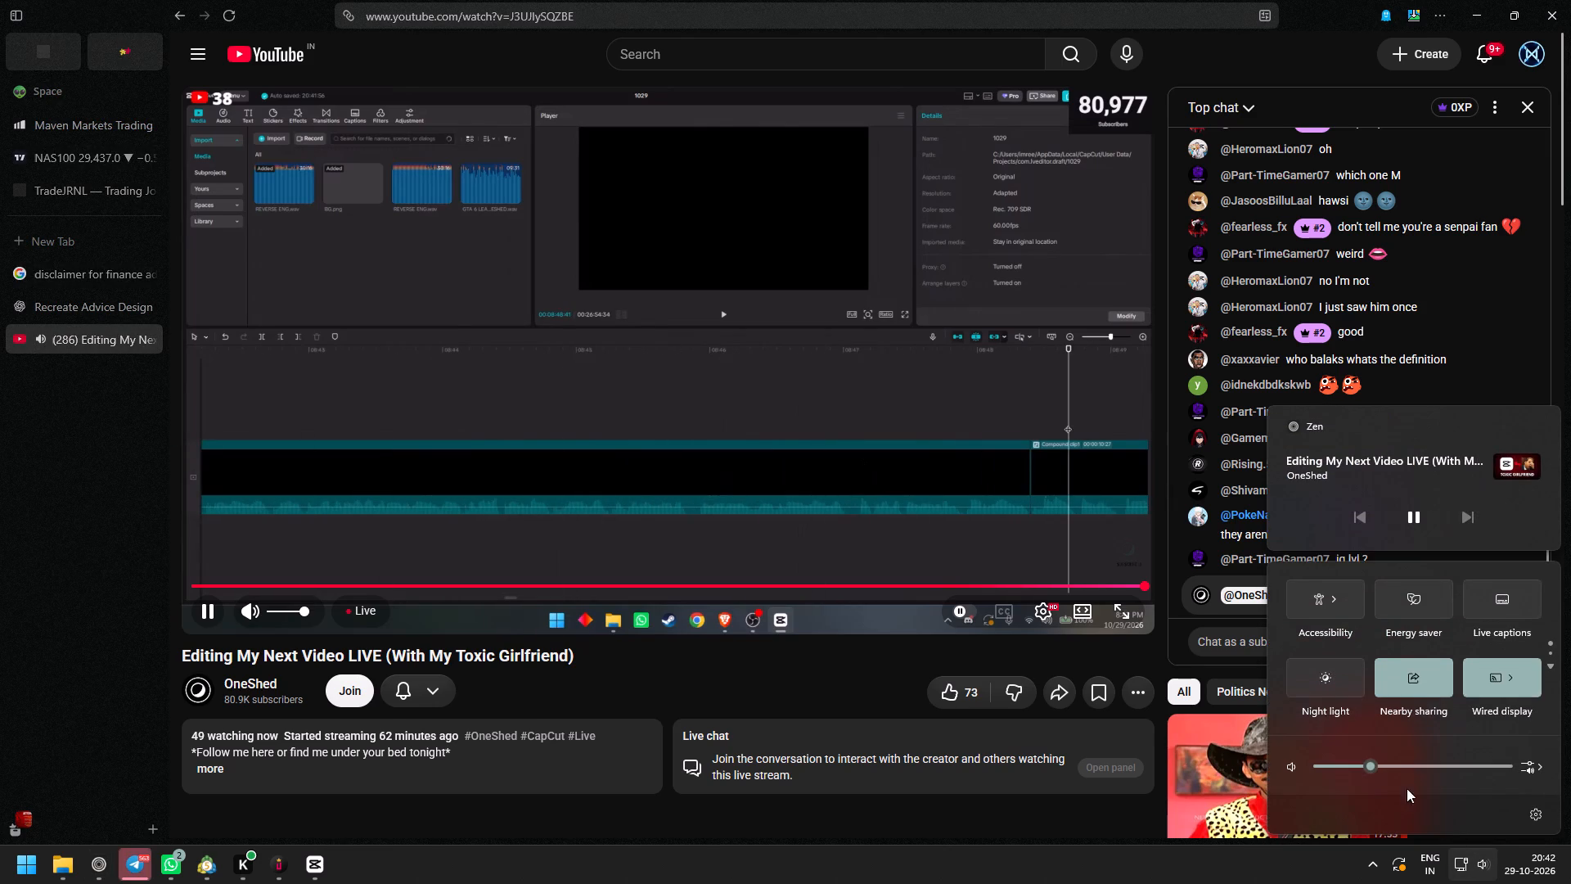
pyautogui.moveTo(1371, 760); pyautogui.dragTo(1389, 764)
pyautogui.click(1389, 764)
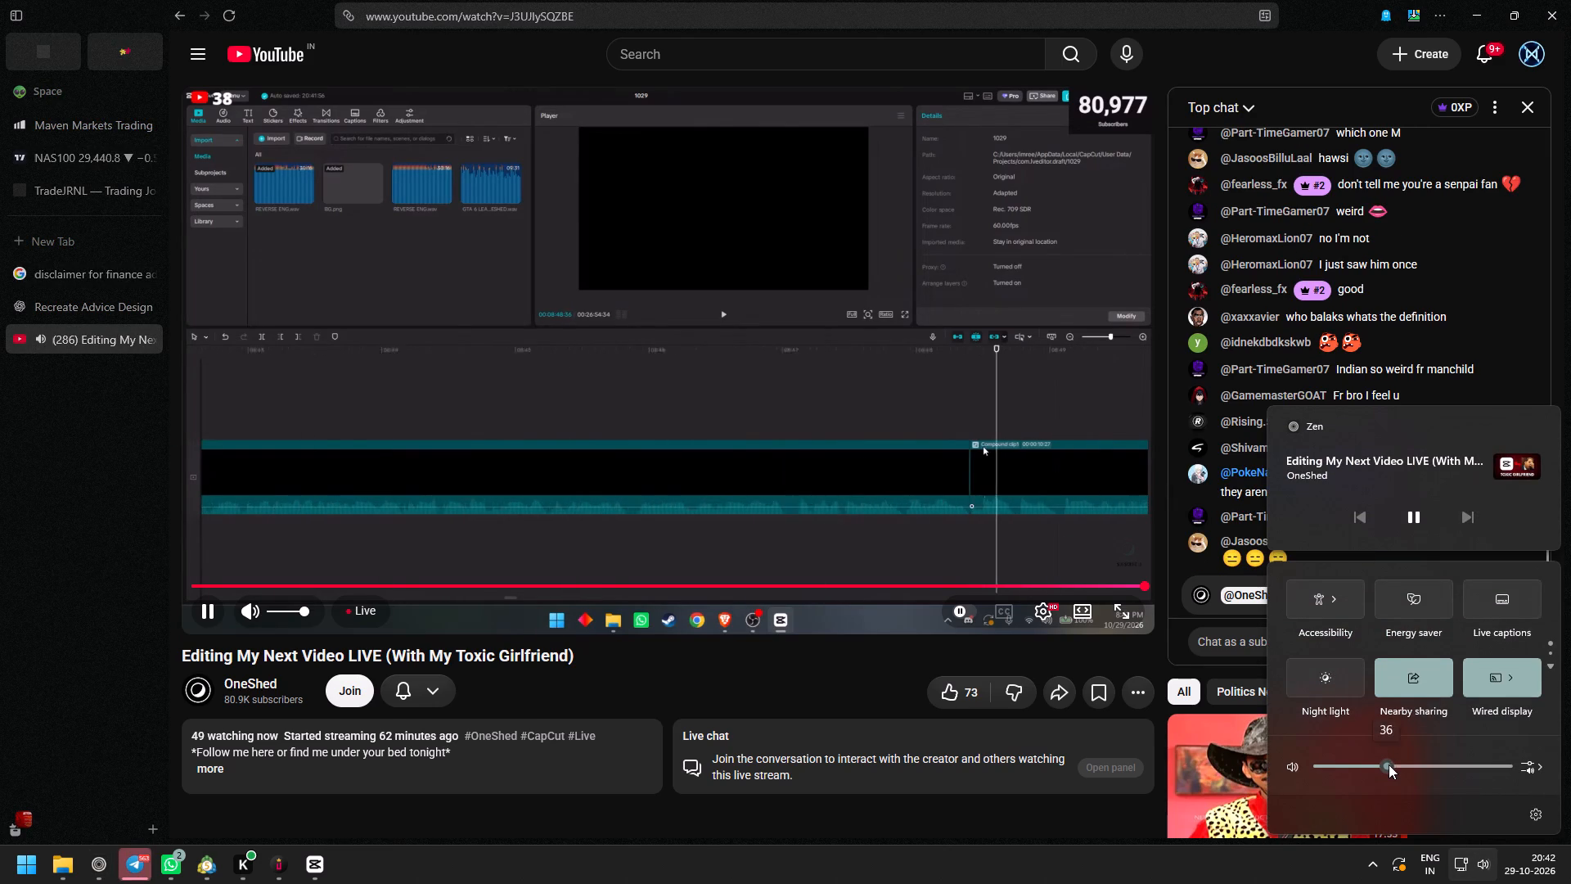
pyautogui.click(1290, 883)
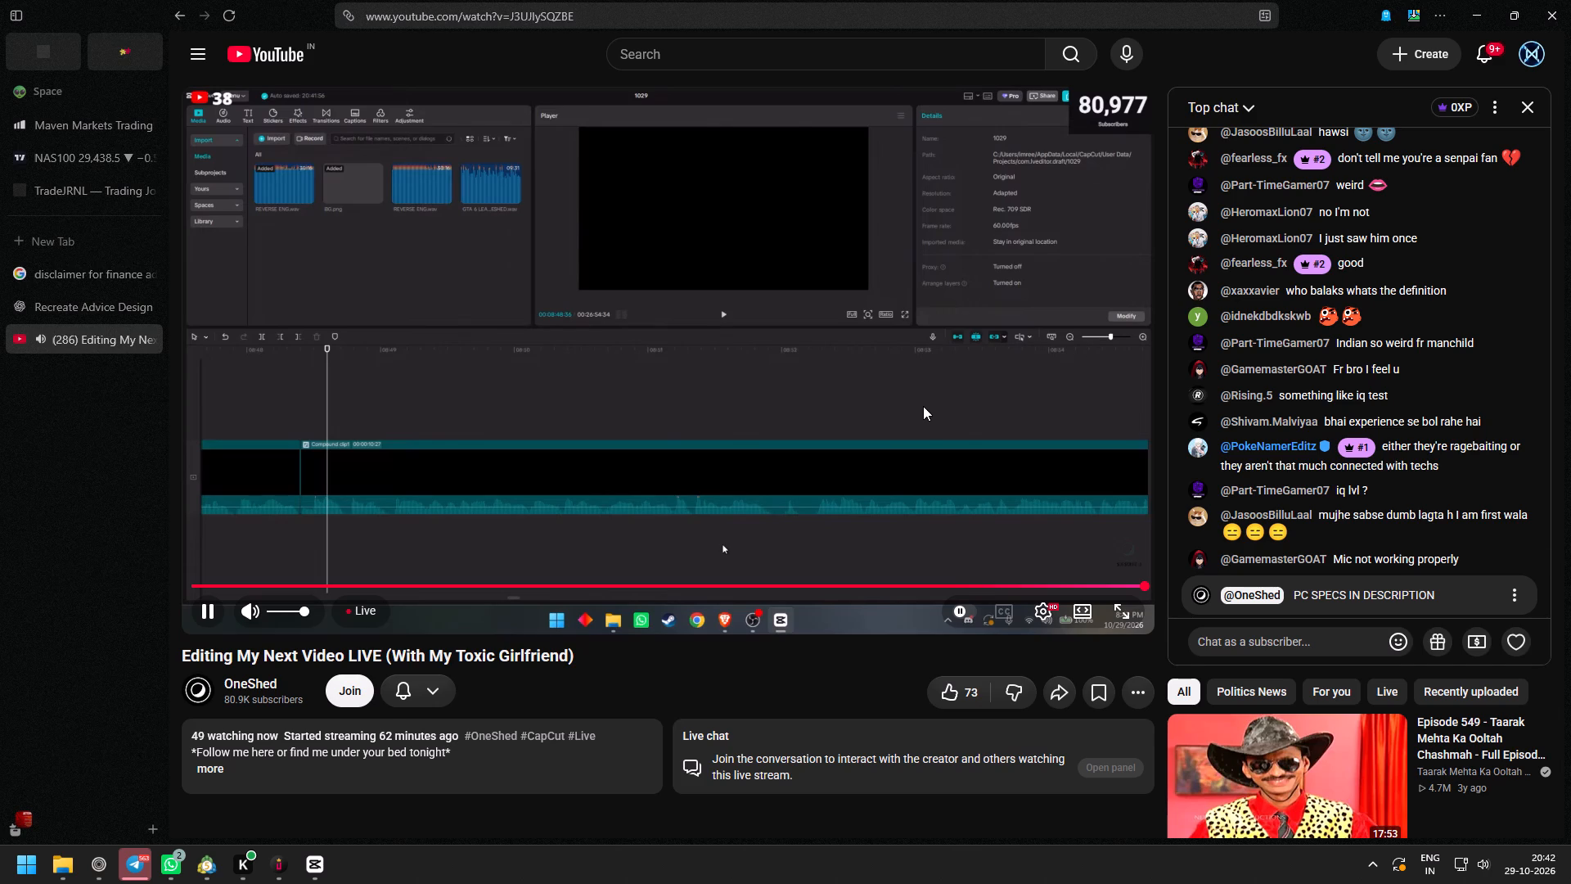
# Set the Windows system volume to 28.
pyautogui.click(1482, 865)
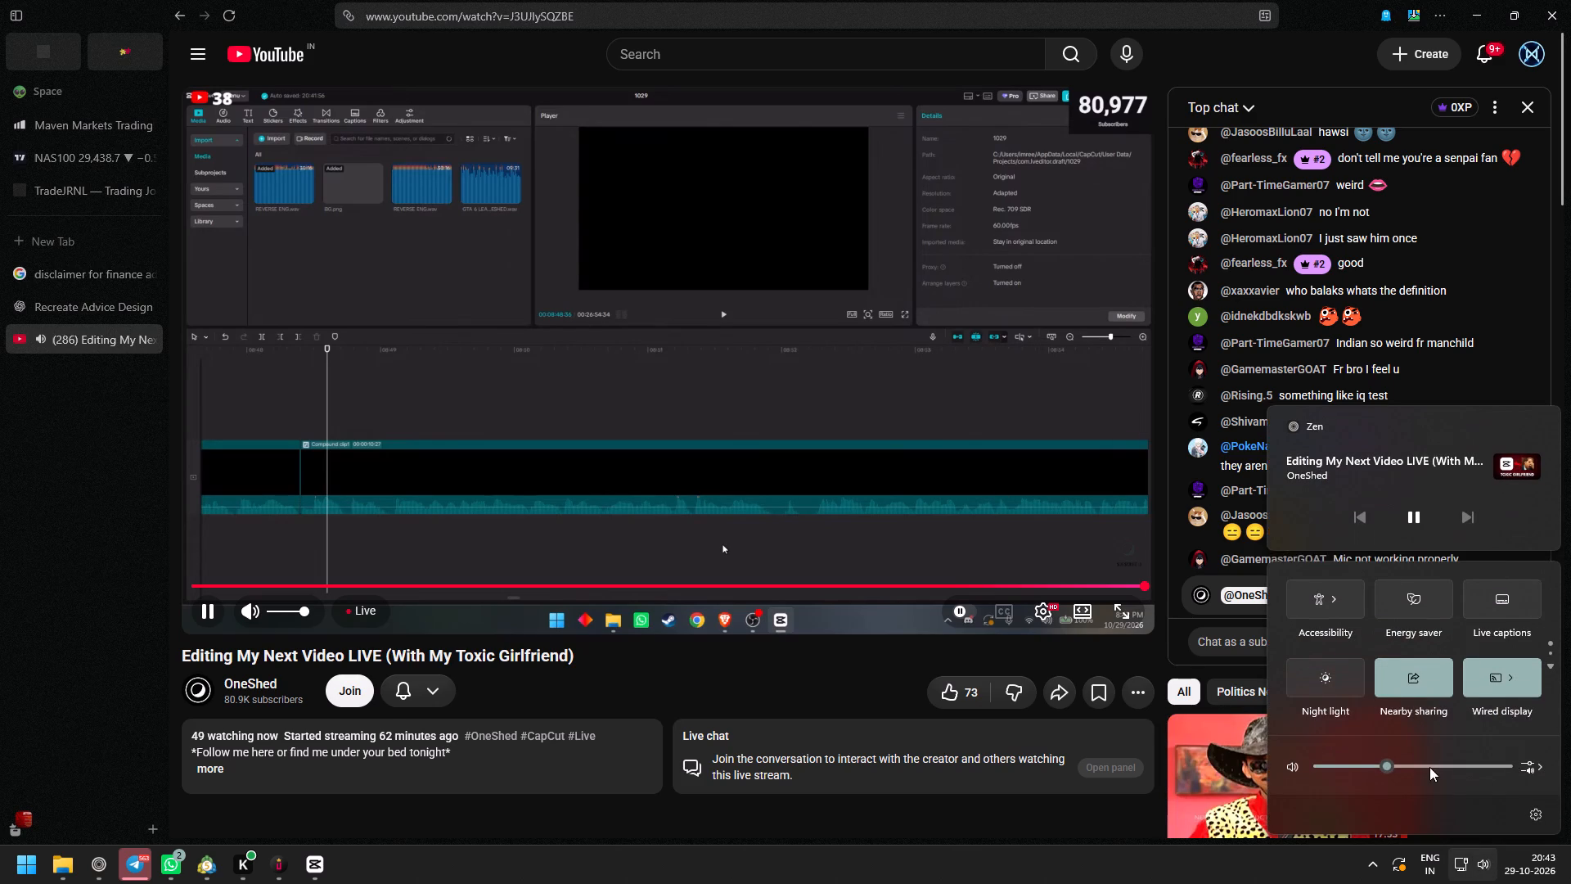
pyautogui.moveTo(1385, 771); pyautogui.dragTo(1371, 767)
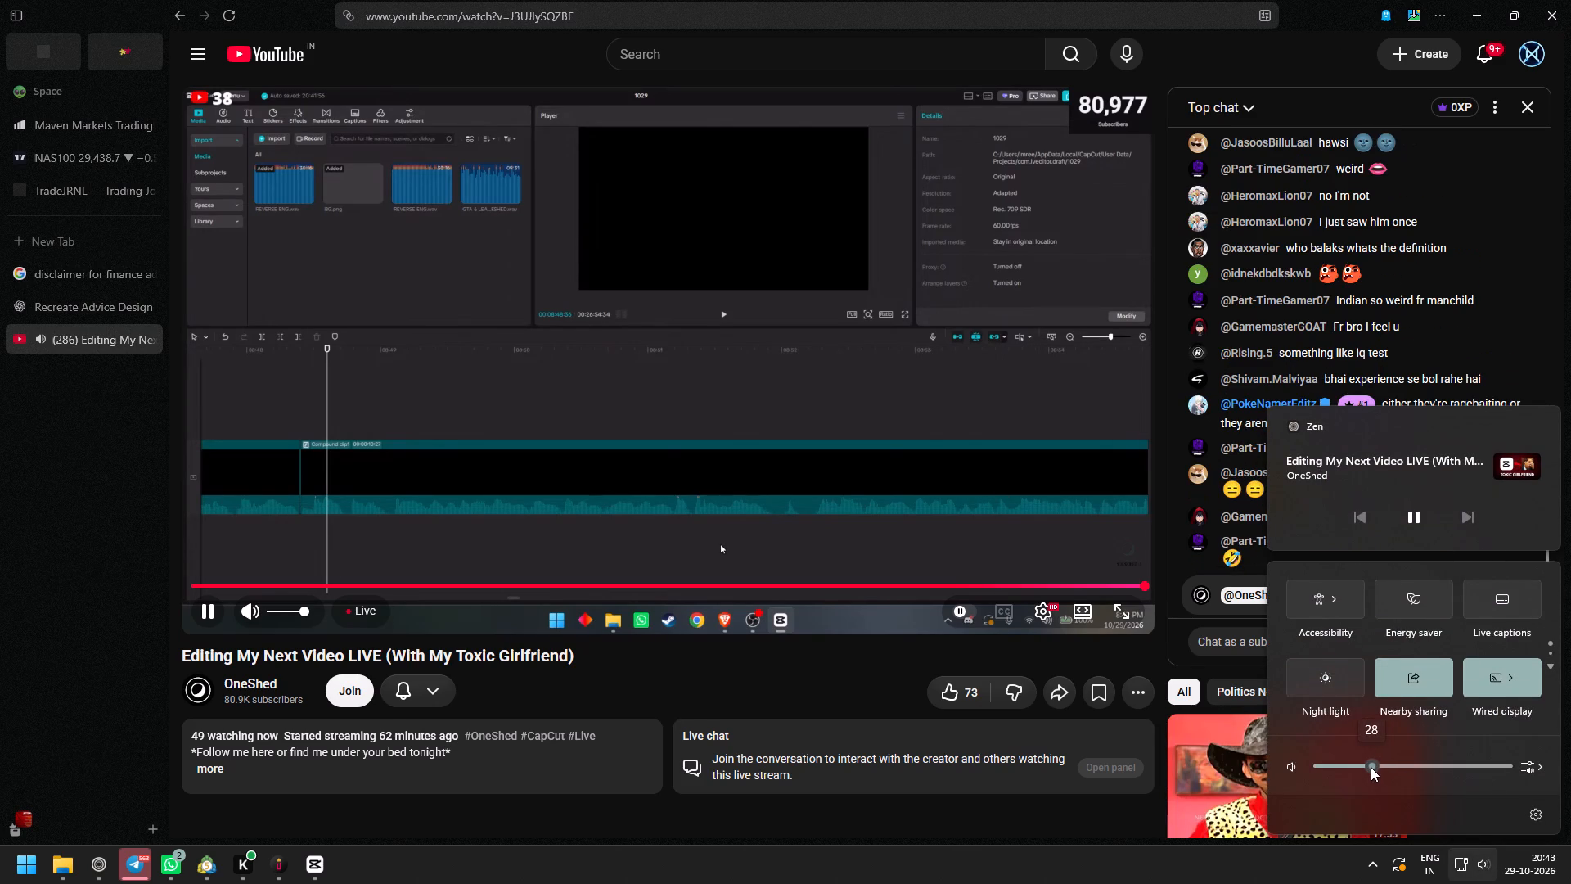
pyautogui.moveTo(1371, 767); pyautogui.dragTo(1370, 767)
pyautogui.click(1133, 863)
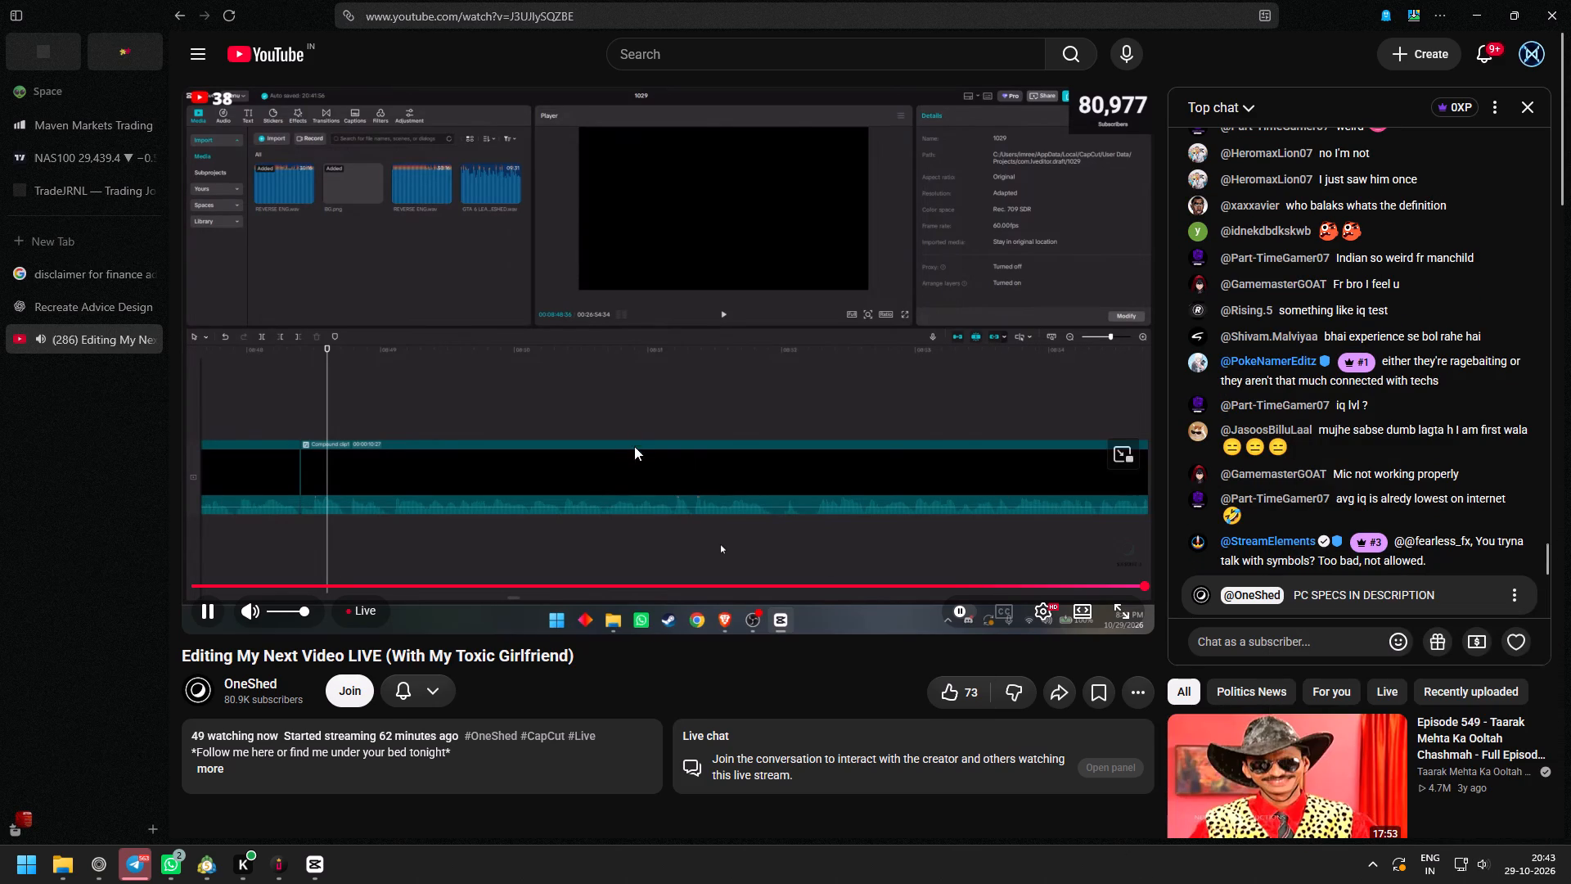
# Close the Google Images tab with the "disclaimer for finance advice" search.
pyautogui.click(92, 286)
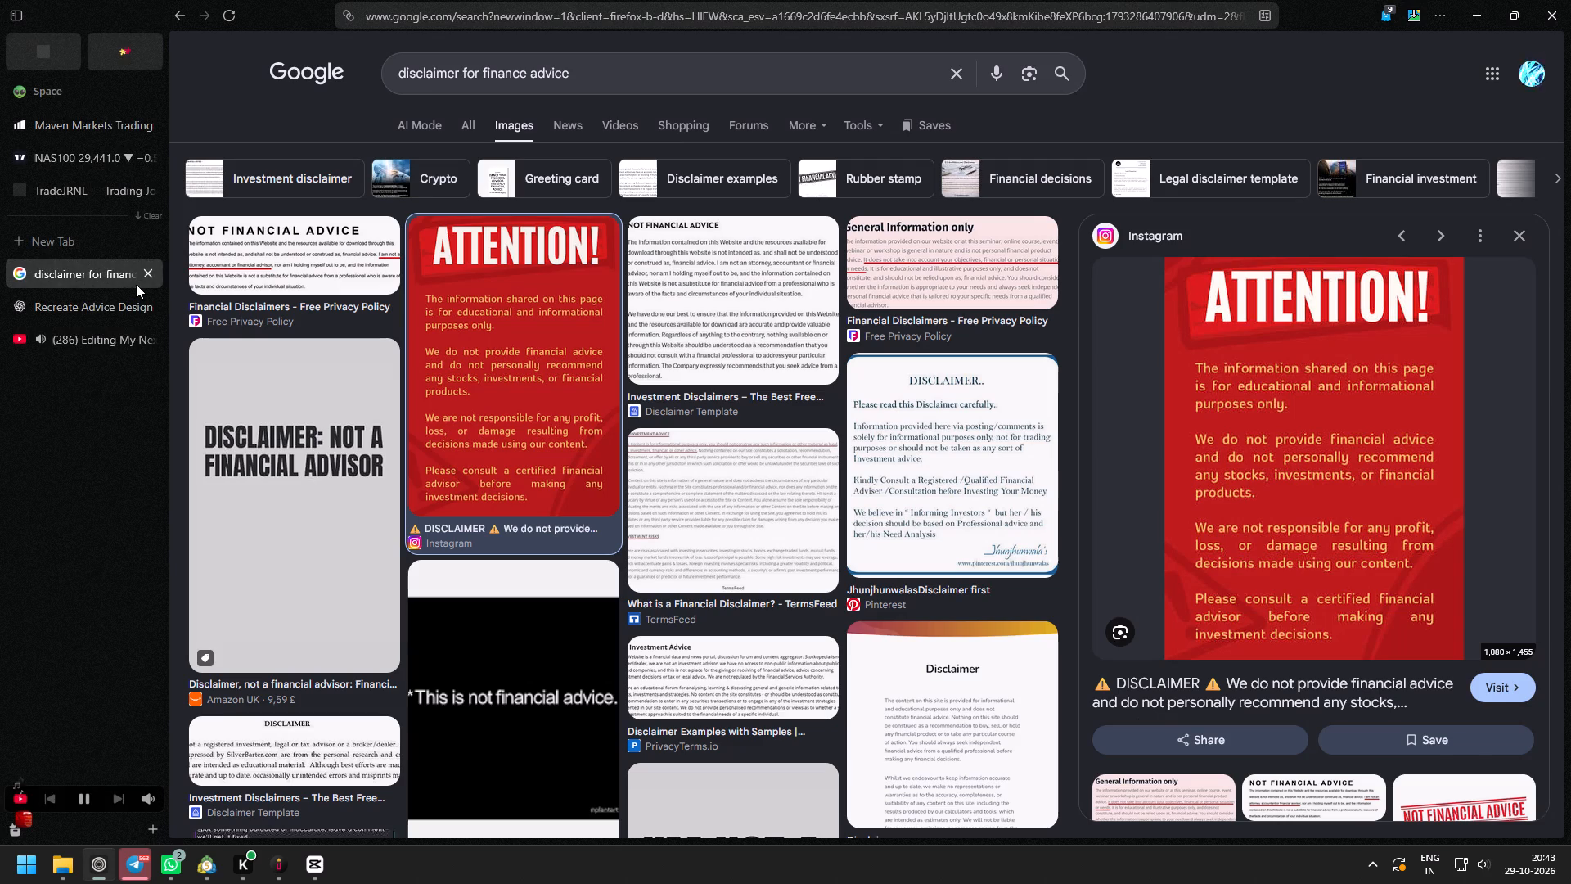
pyautogui.click(146, 275)
# Switch to CapCut and play back the disclaimer intro with its voiceover from the start and from about 9 seconds.
pyautogui.click(313, 871)
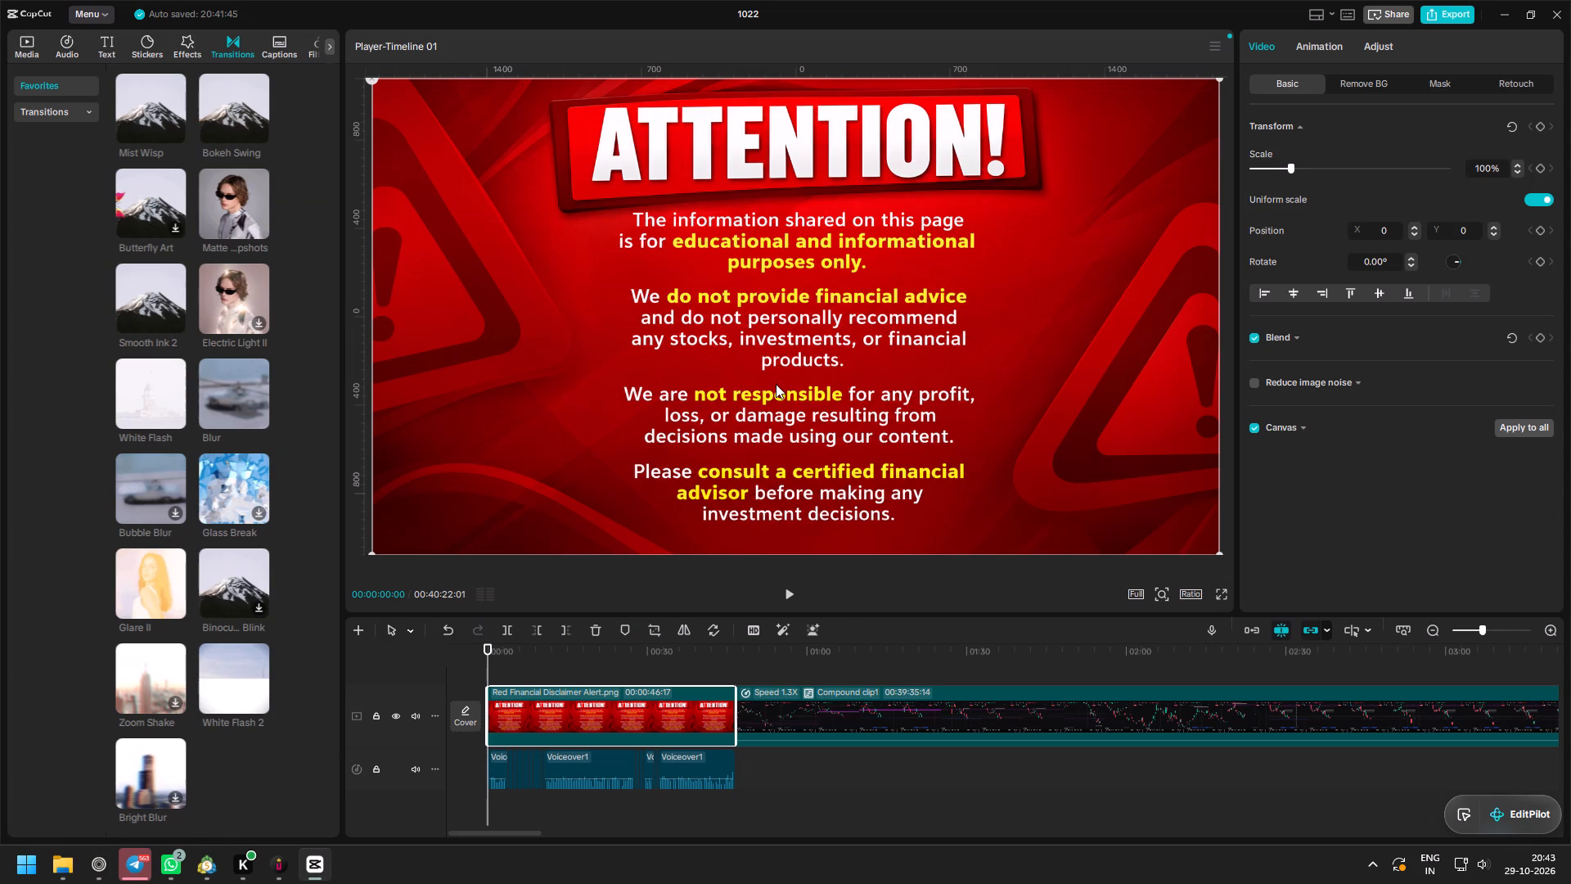
pyautogui.press('space')
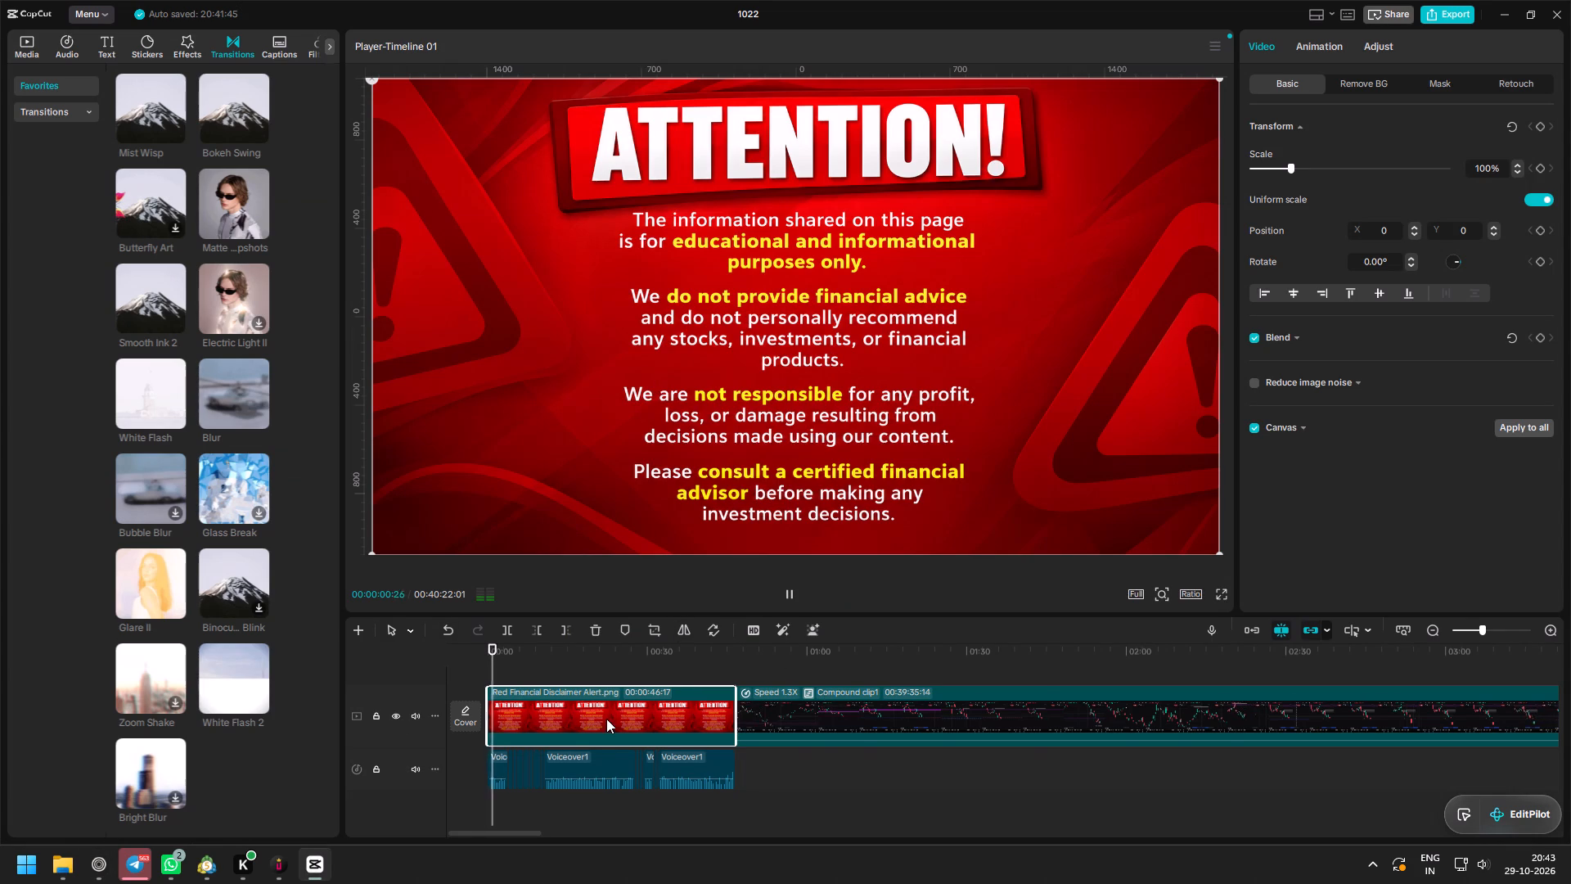
pyautogui.keyDown('ctrl'); pyautogui.scroll(7, 606, 719); pyautogui.keyUp('ctrl')
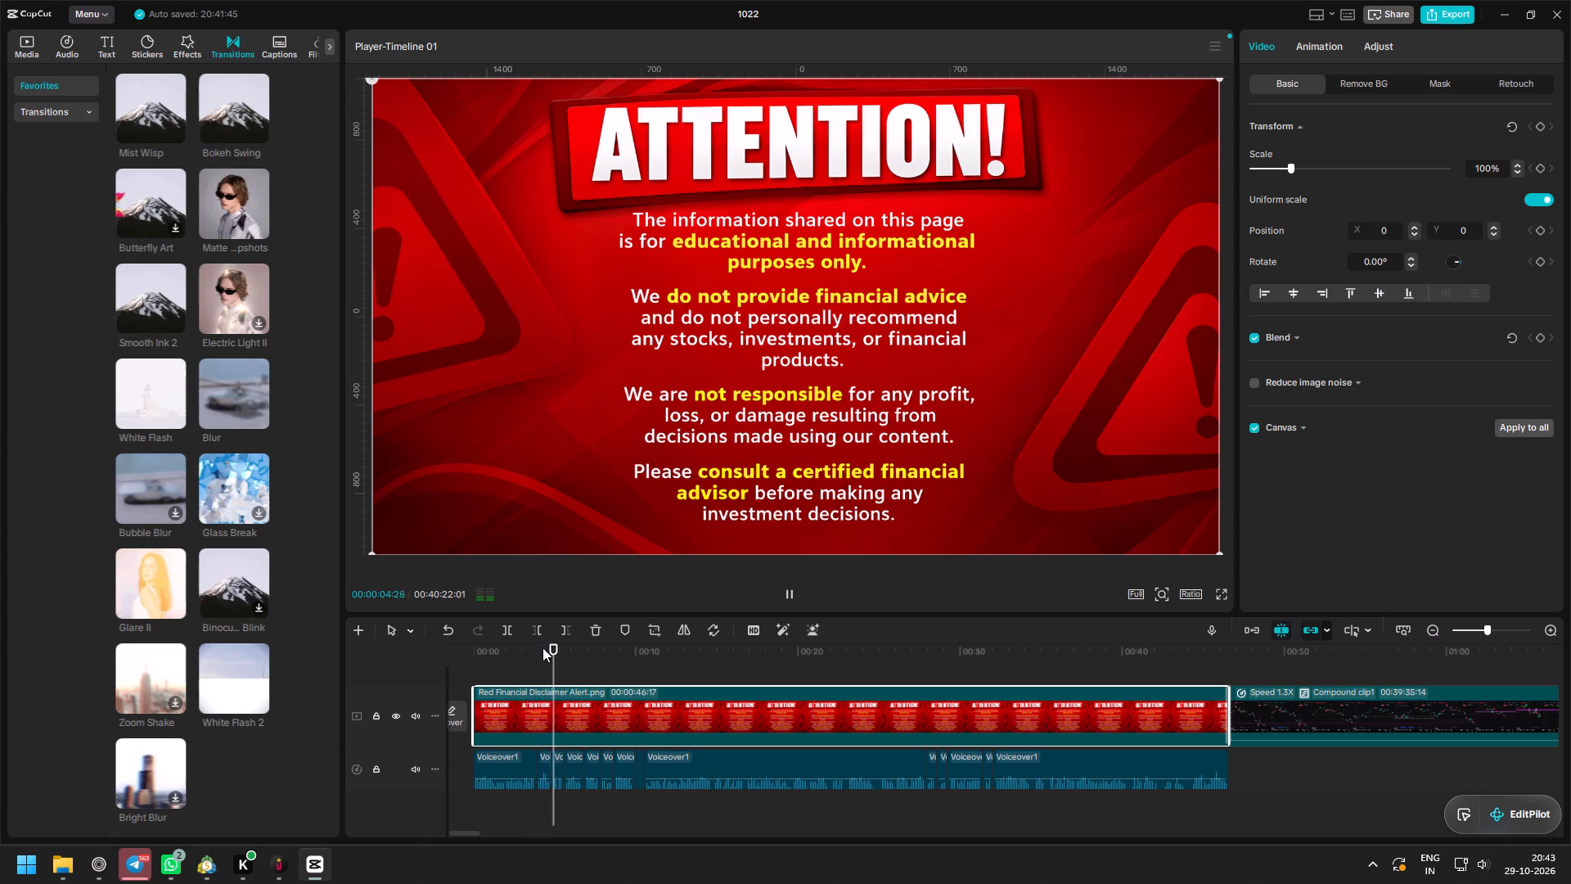
pyautogui.moveTo(564, 647); pyautogui.dragTo(623, 652)
pyautogui.press('space')
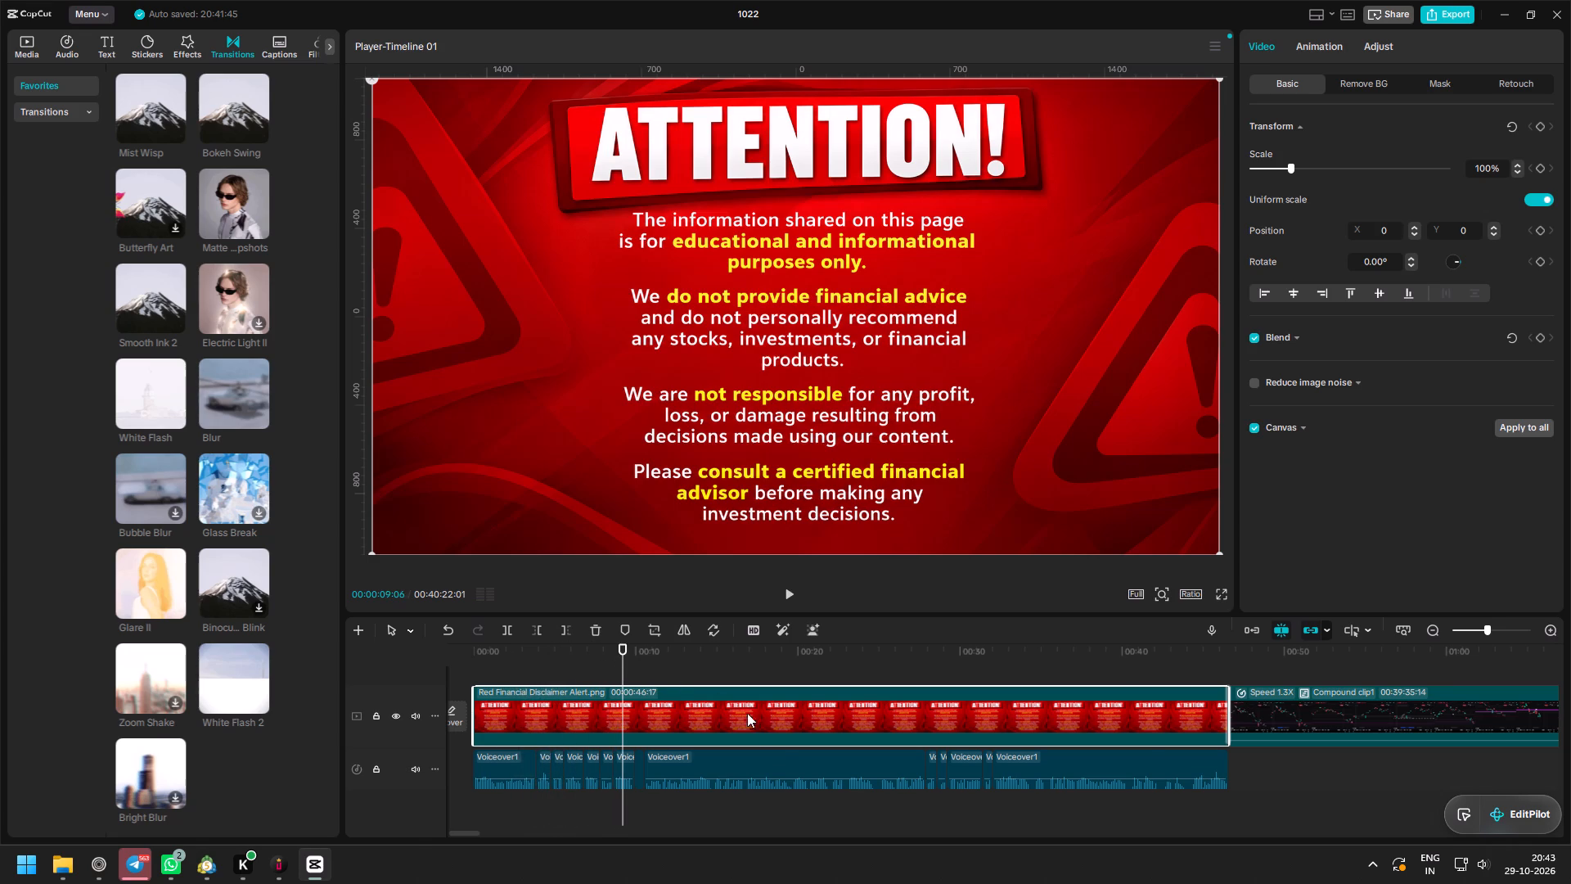
pyautogui.keyDown('ctrl'); pyautogui.scroll(12, 793, 763); pyautogui.keyUp('ctrl')
pyautogui.press('space')
pyautogui.keyDown('ctrl'); pyautogui.scroll(-4, 795, 763); pyautogui.keyUp('ctrl')
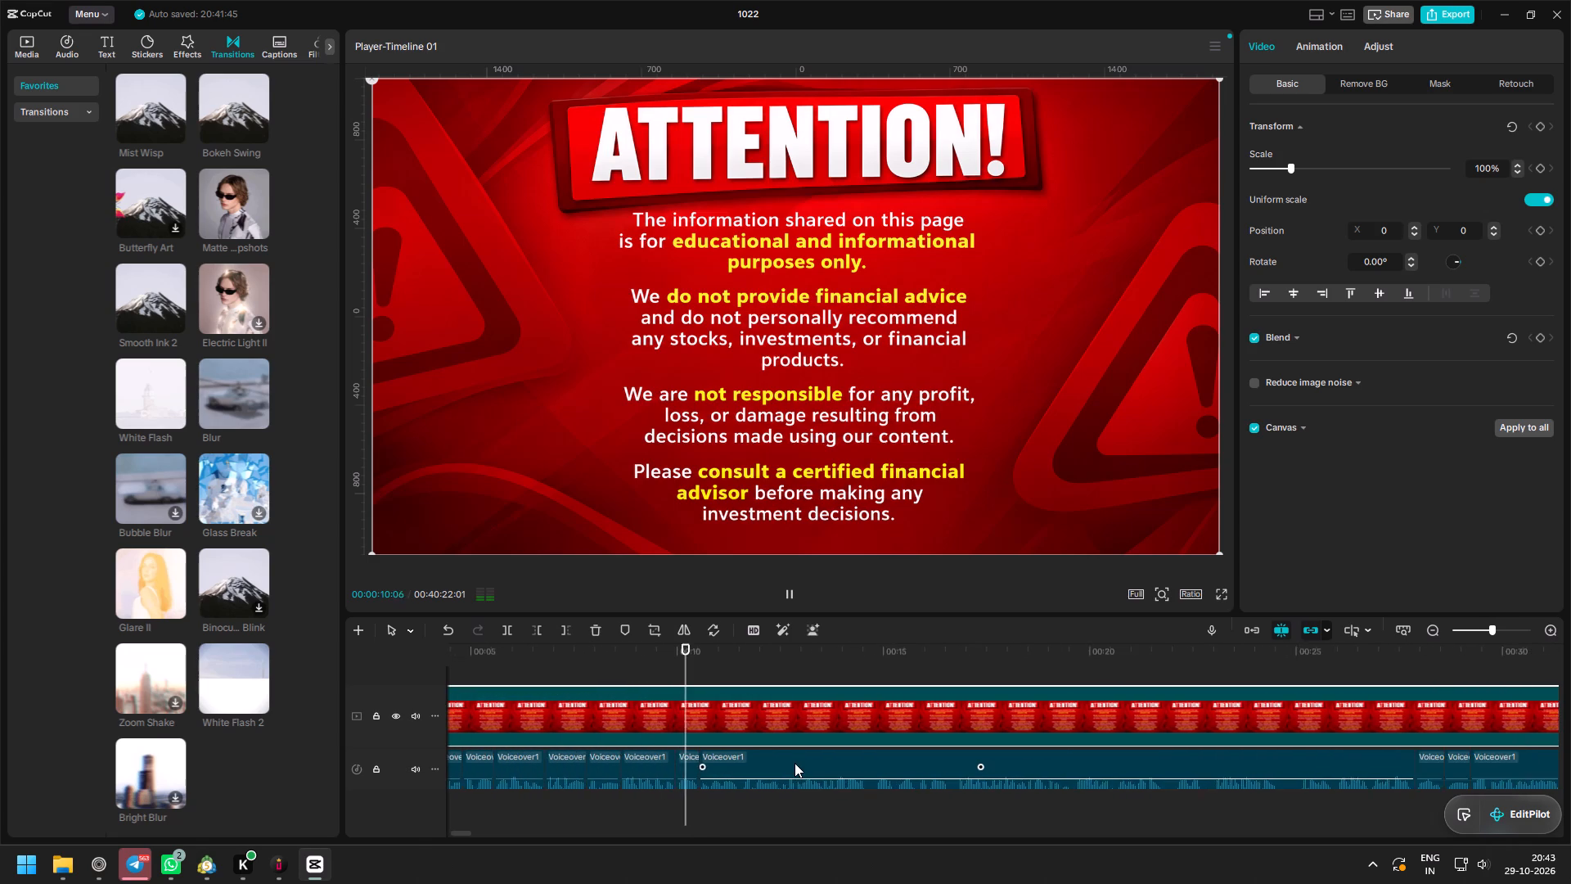
pyautogui.keyDown('ctrl'); pyautogui.scroll(-16, 795, 763); pyautogui.keyUp('ctrl')
# Review the rest of the disclaimer intro's voiceover on the timeline up to where the main trading clip begins.
pyautogui.moveTo(797, 764); pyautogui.dragTo(378, 784)
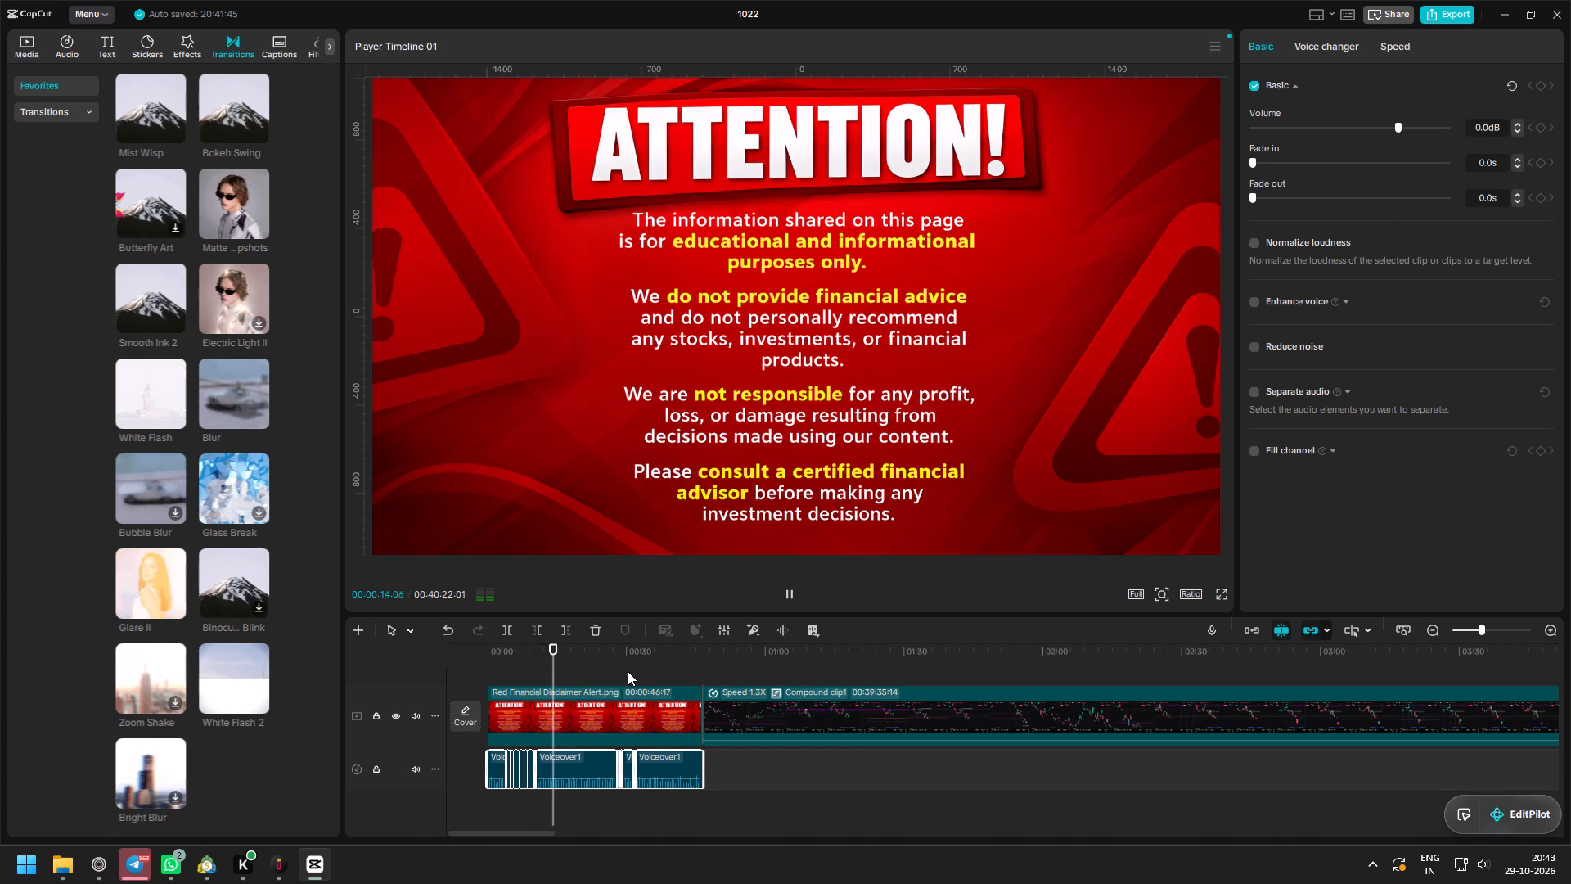
pyautogui.moveTo(571, 661); pyautogui.dragTo(605, 662)
pyautogui.click(111, 857)
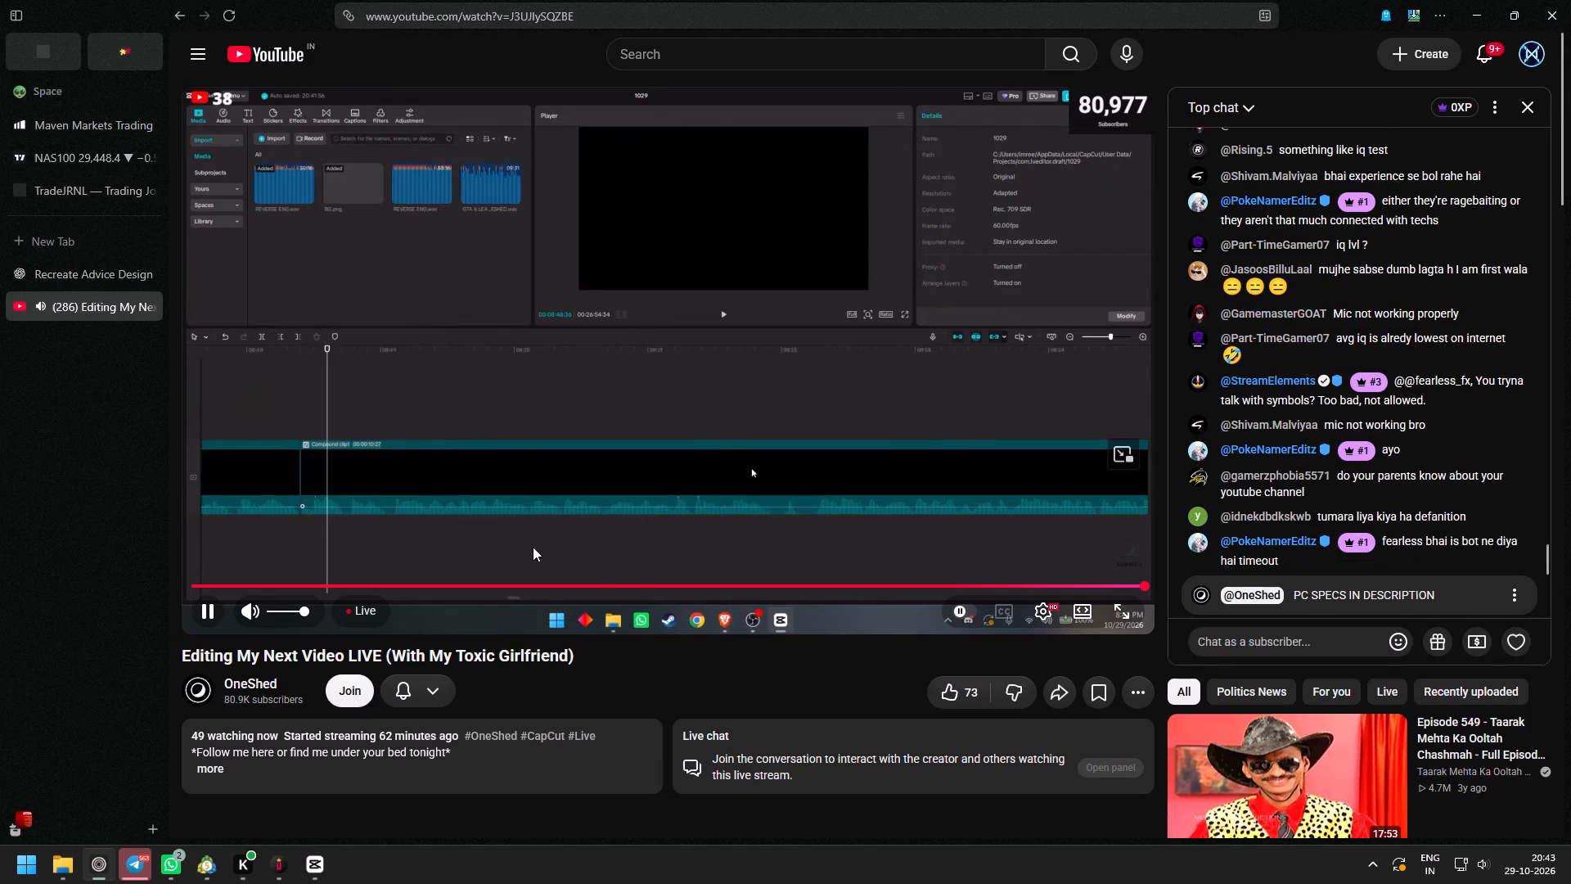
pyautogui.click(322, 861)
pyautogui.press('space')
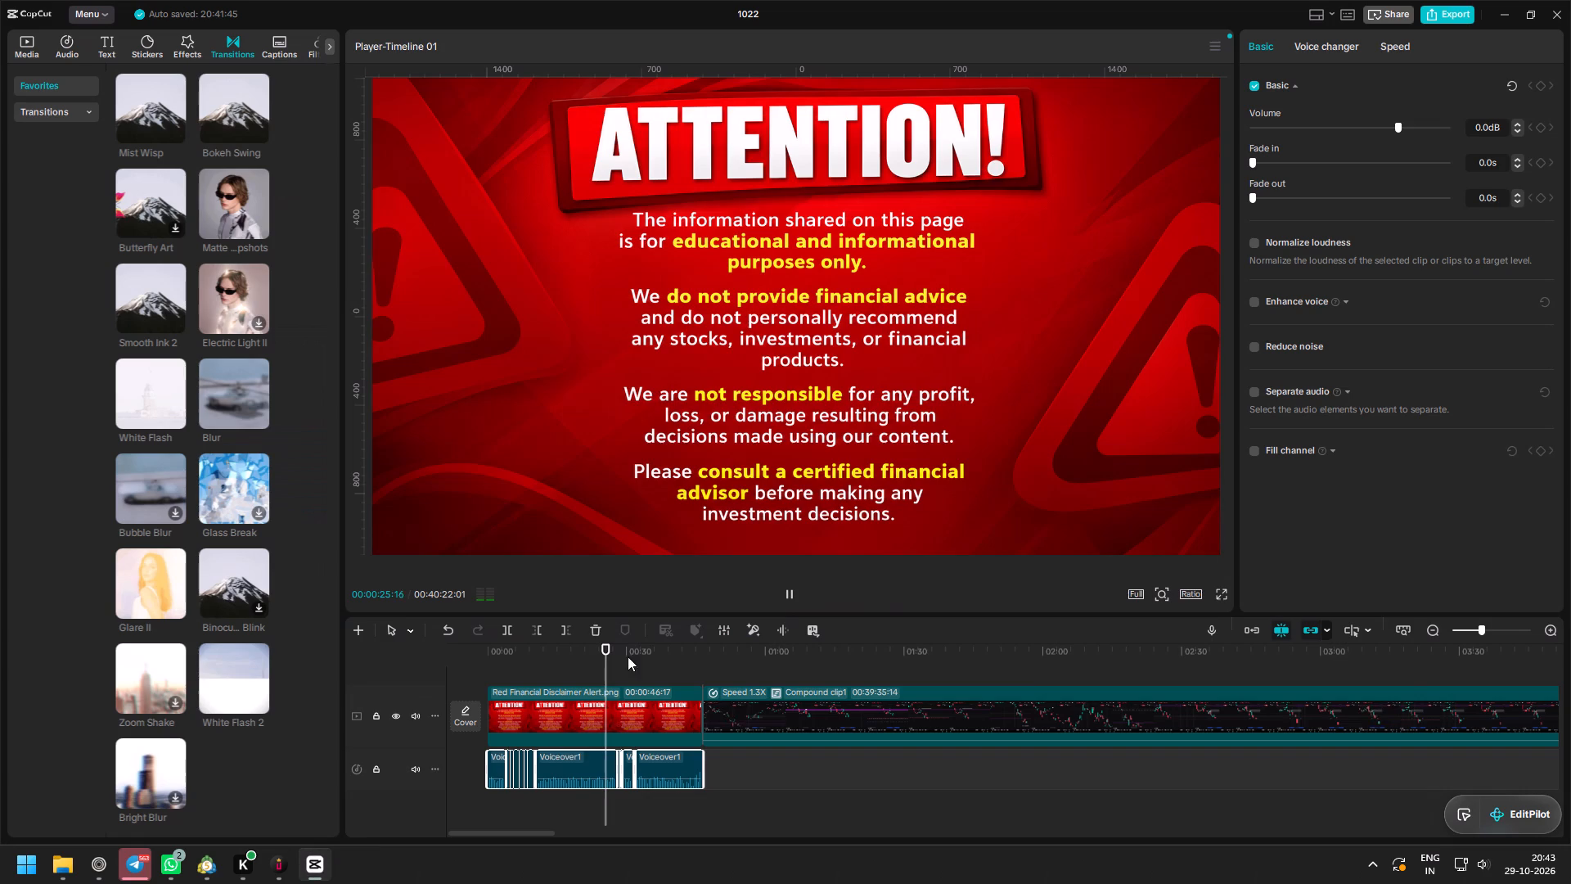
pyautogui.keyDown('ctrl'); pyautogui.scroll(8, 645, 694); pyautogui.keyUp('ctrl')
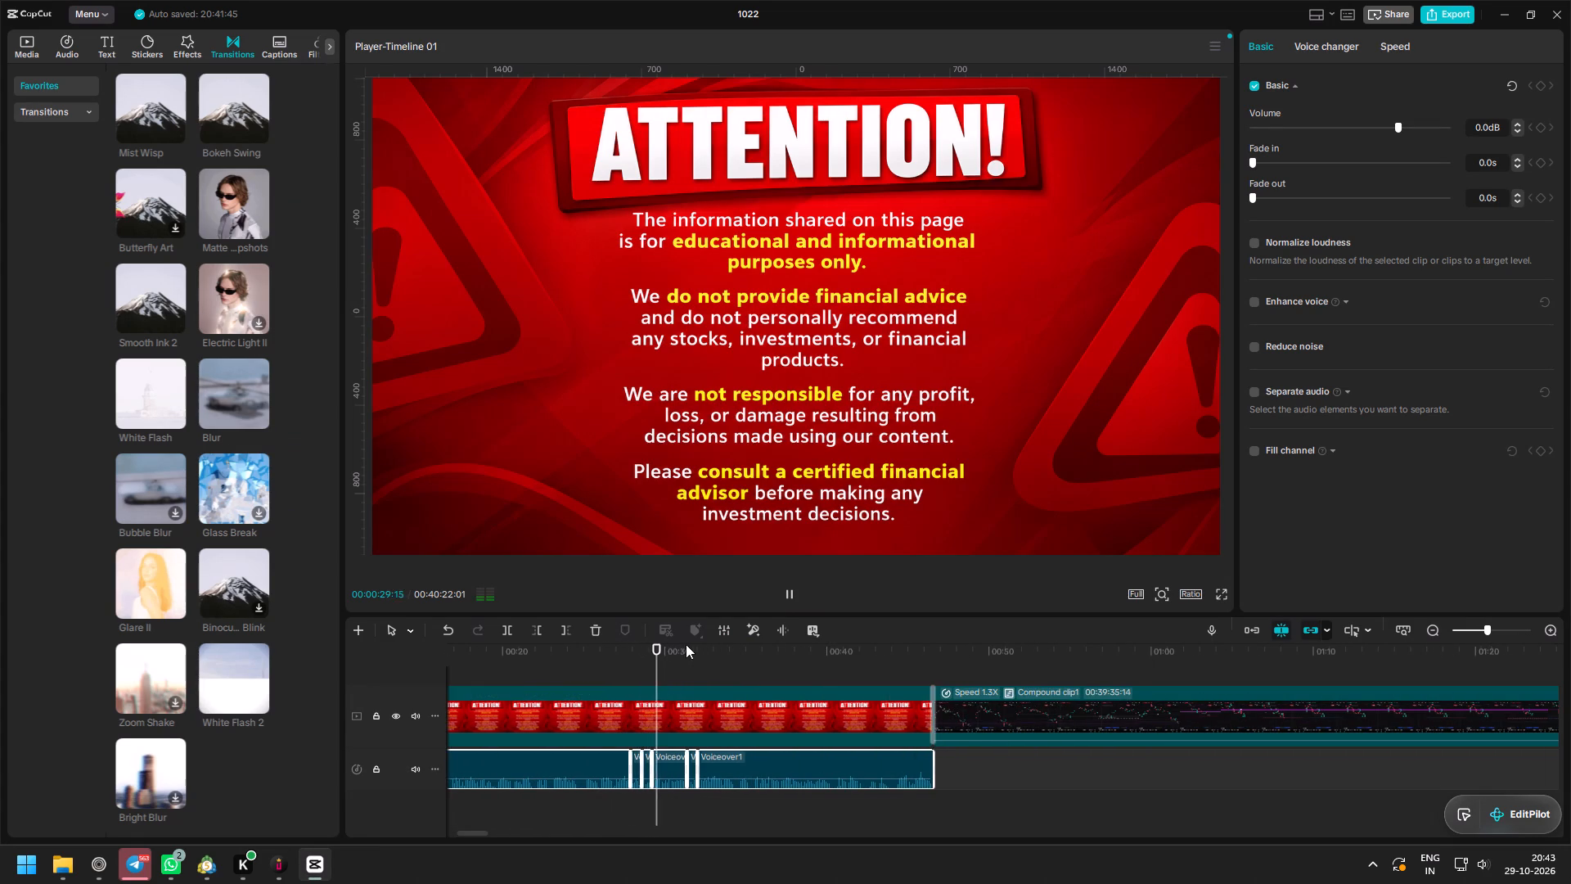
pyautogui.moveTo(781, 656); pyautogui.dragTo(943, 655)
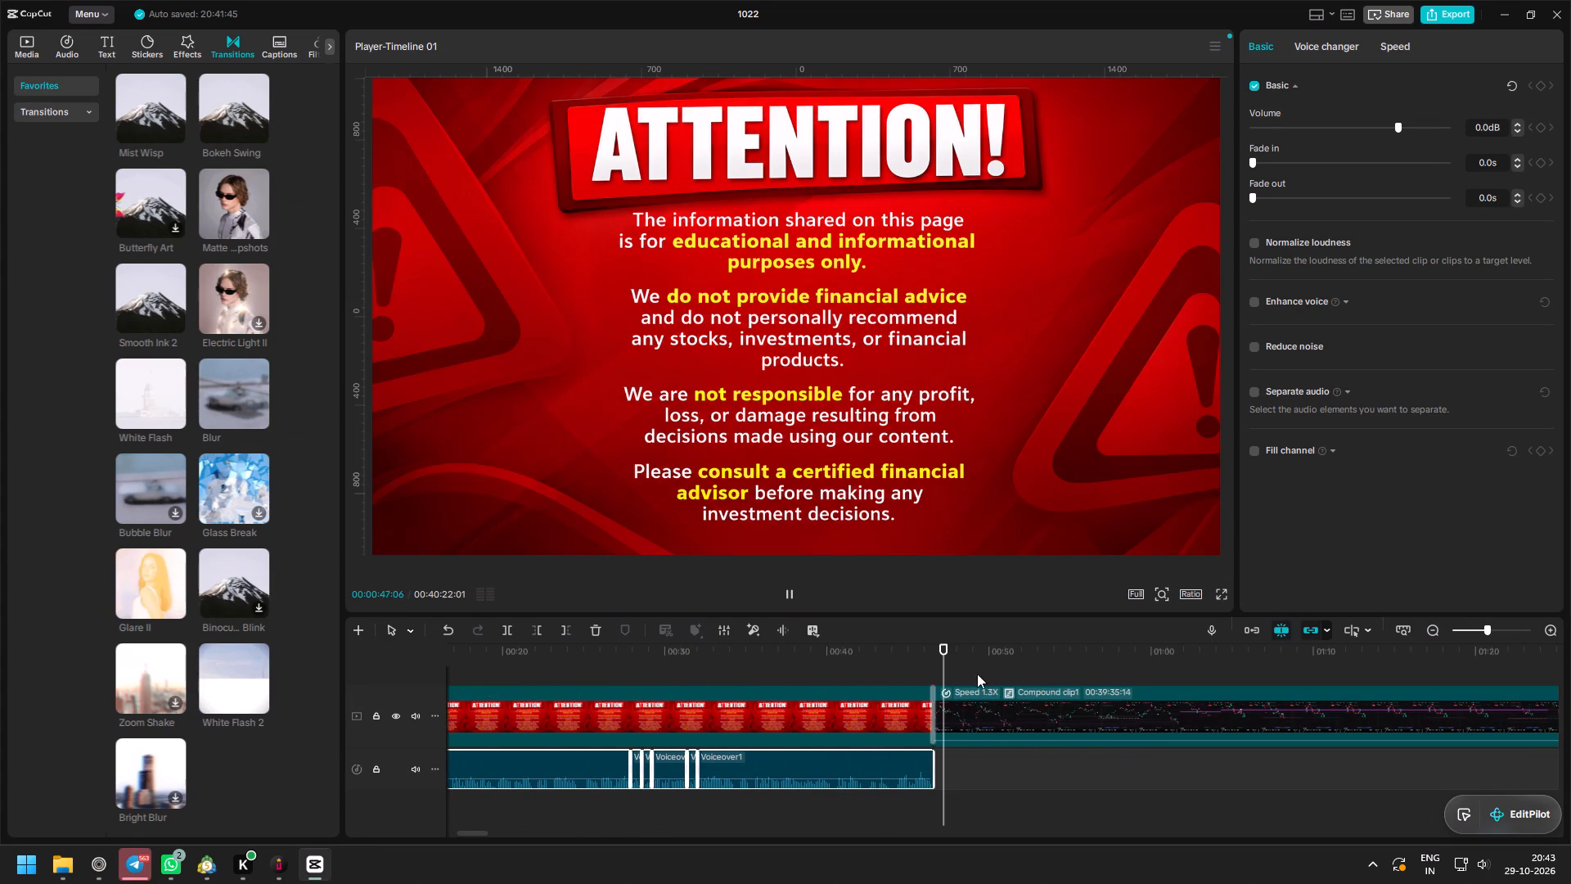
pyautogui.press('space')
pyautogui.keyDown('ctrl'); pyautogui.scroll(-5, 1005, 811); pyautogui.keyUp('ctrl')
pyautogui.press('space')
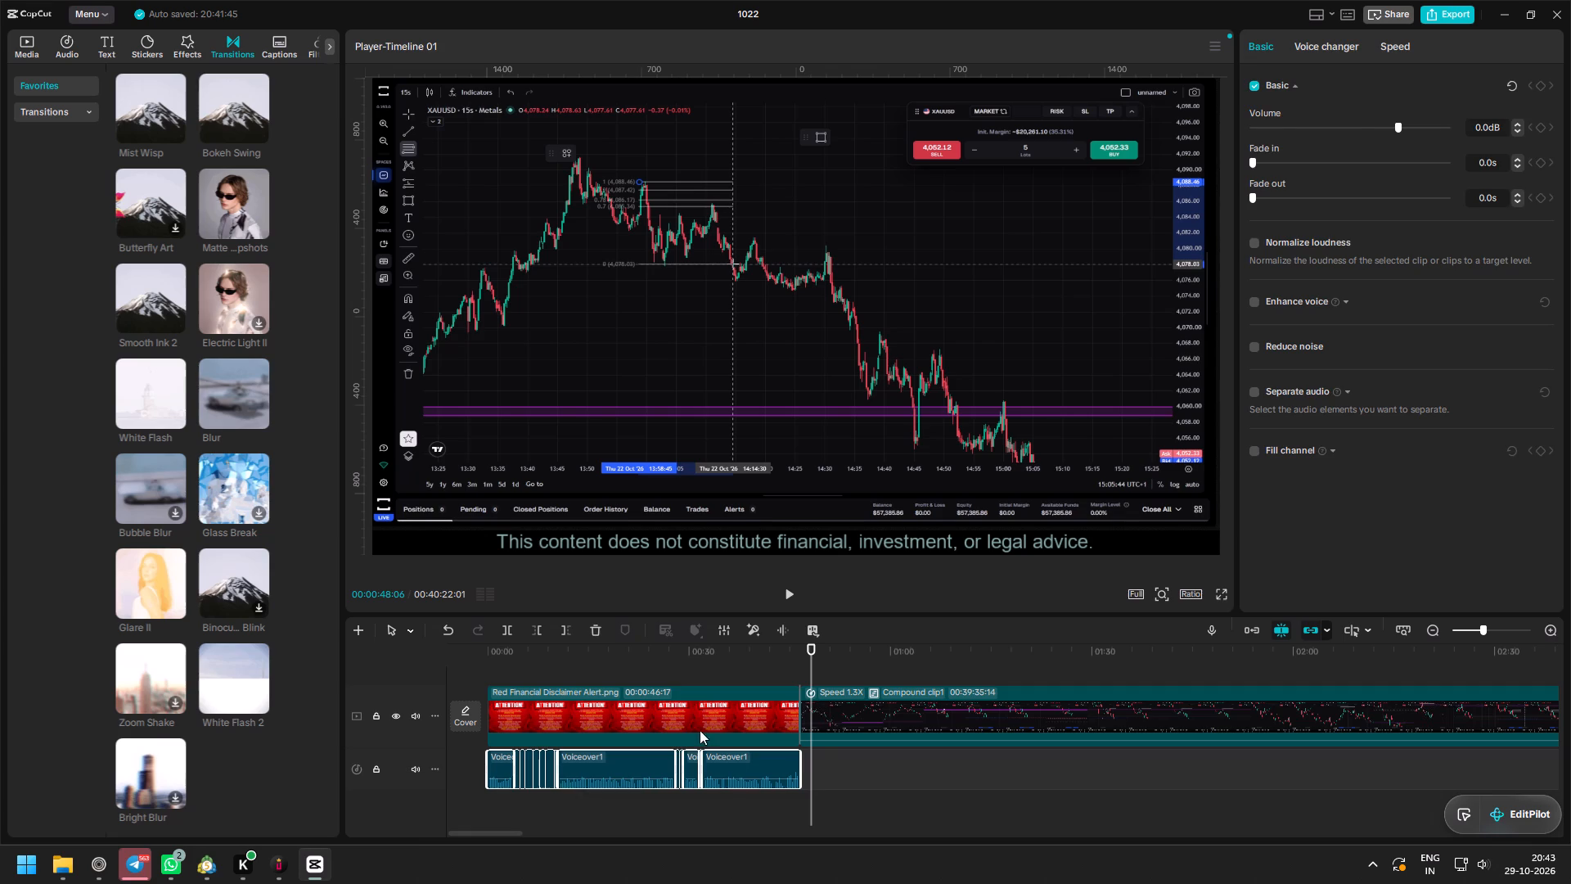
# Select all the voiceover clips under the disclaimer image and set their speed to 1.10x.
pyautogui.moveTo(855, 757); pyautogui.dragTo(424, 786)
pyautogui.click(1391, 46)
pyautogui.click(1550, 108)
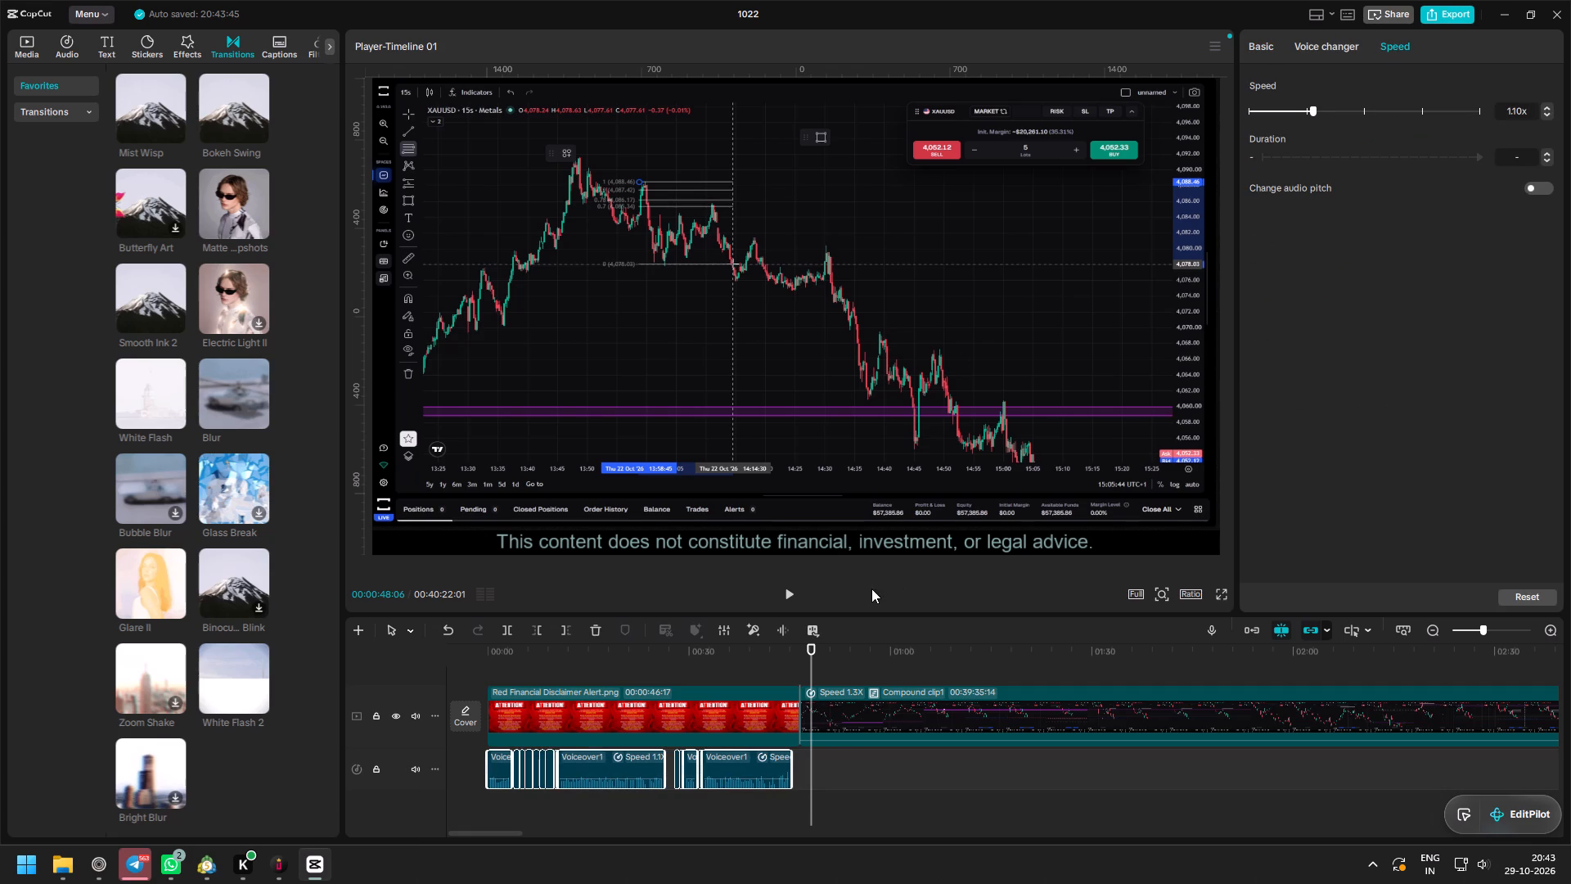
# Trim the end of the red disclaimer image to a duration of 00:00:45:07 to match the voiceover's end.
pyautogui.click(746, 715)
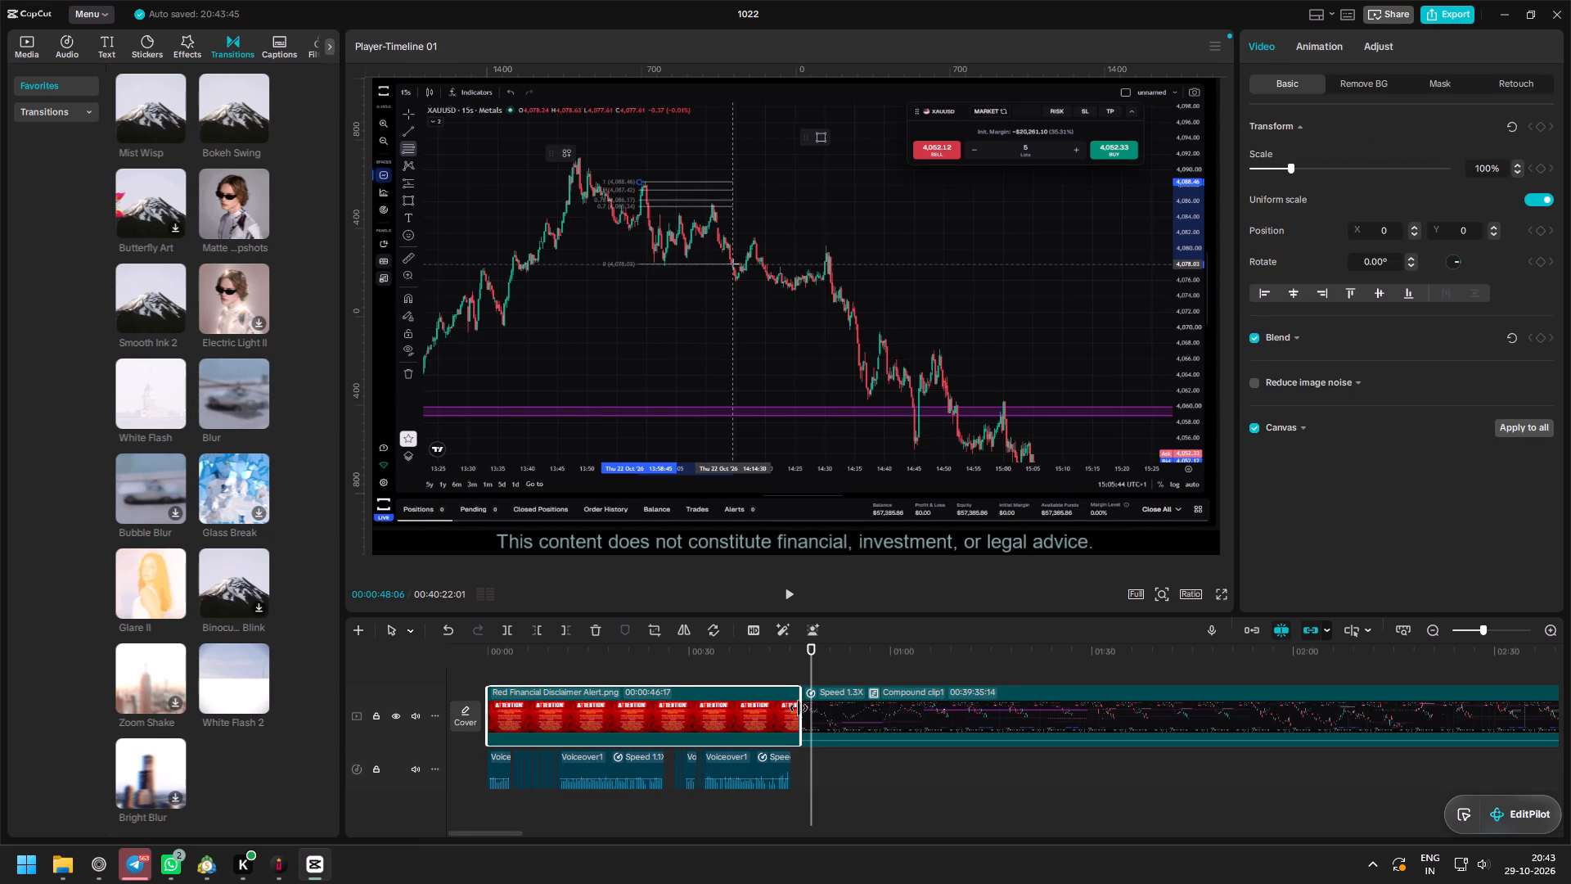
pyautogui.moveTo(799, 708); pyautogui.dragTo(788, 710)
pyautogui.moveTo(869, 711); pyautogui.dragTo(861, 713)
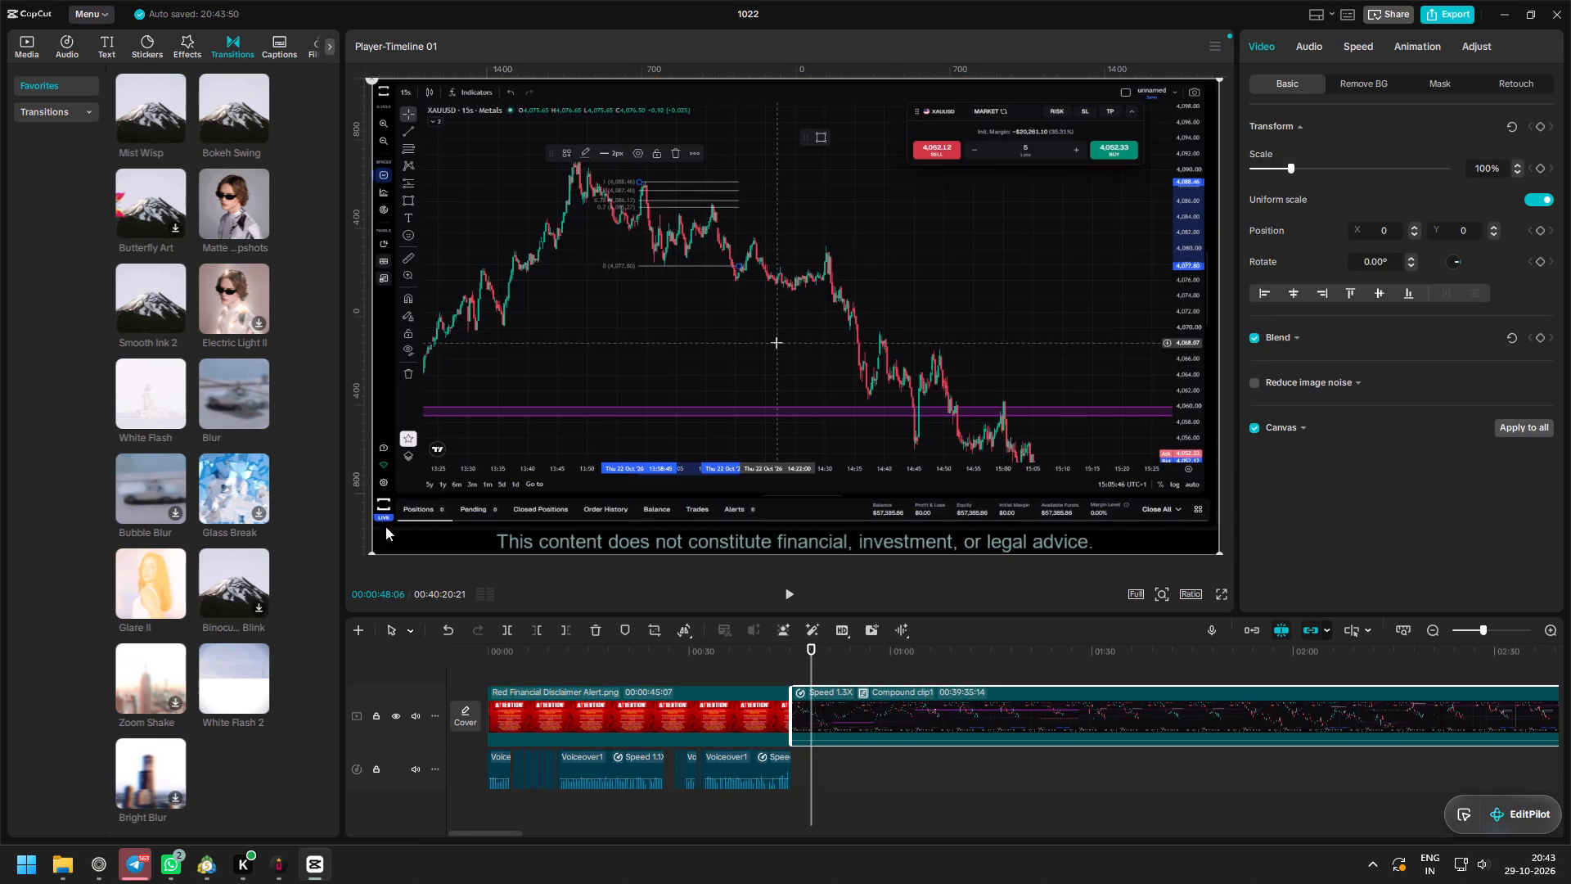
# Add the Glare II transition at the cut between the disclaimer image and the compound trading clip.
pyautogui.moveTo(154, 589); pyautogui.dragTo(791, 717)
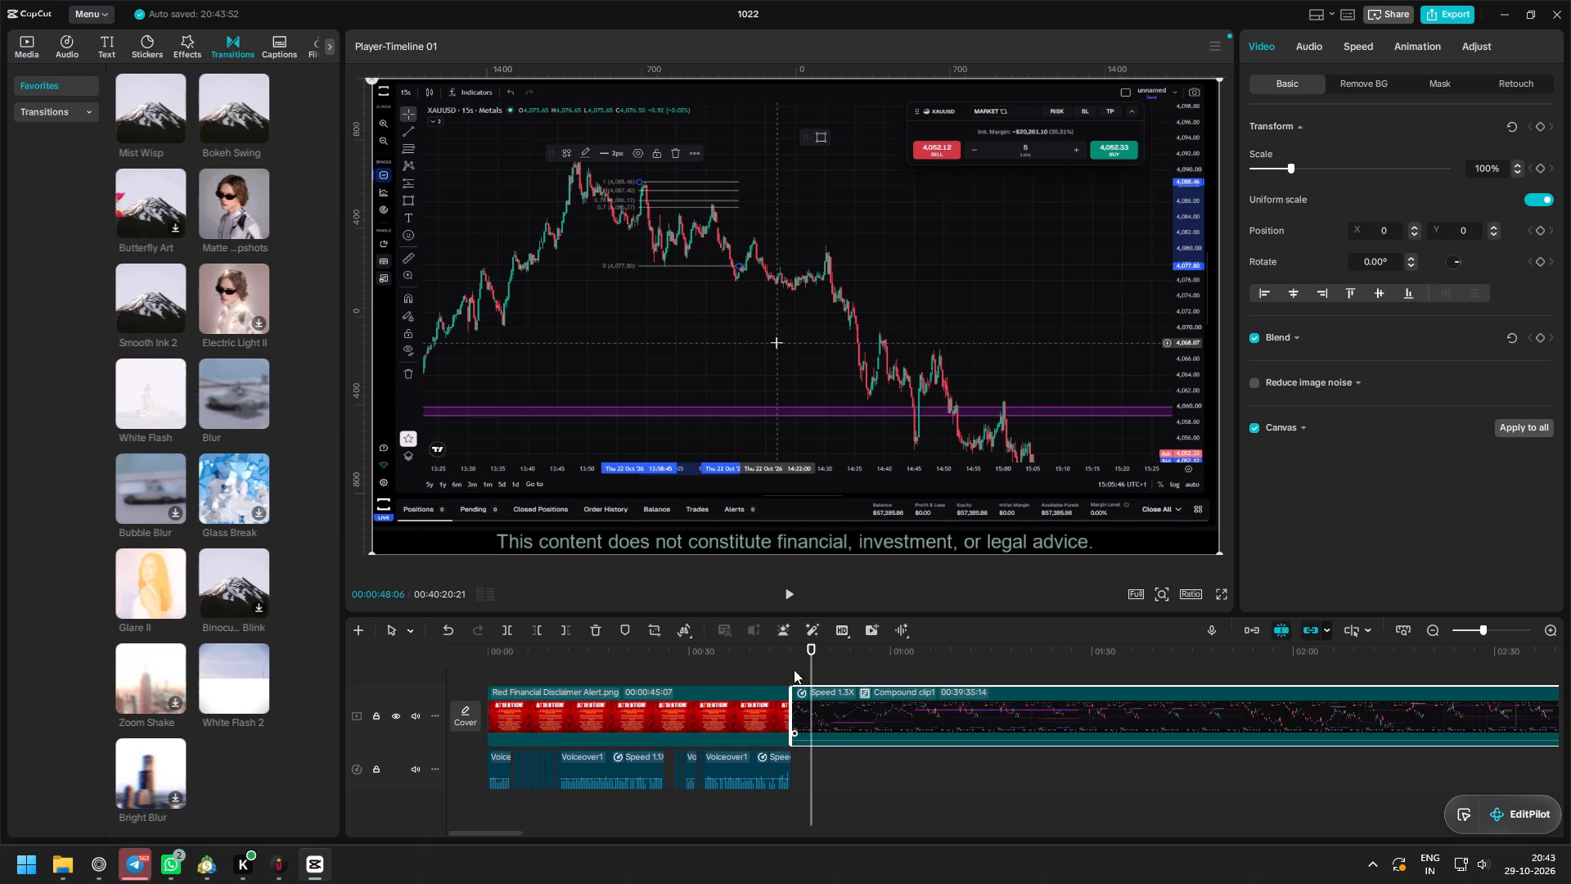
# Play back the end of the disclaimer intro from about 43 seconds to check the transition into the trading clip.
pyautogui.click(771, 651)
pyautogui.press('space')
pyautogui.keyDown('ctrl'); pyautogui.scroll(5, 835, 702); pyautogui.keyUp('ctrl')
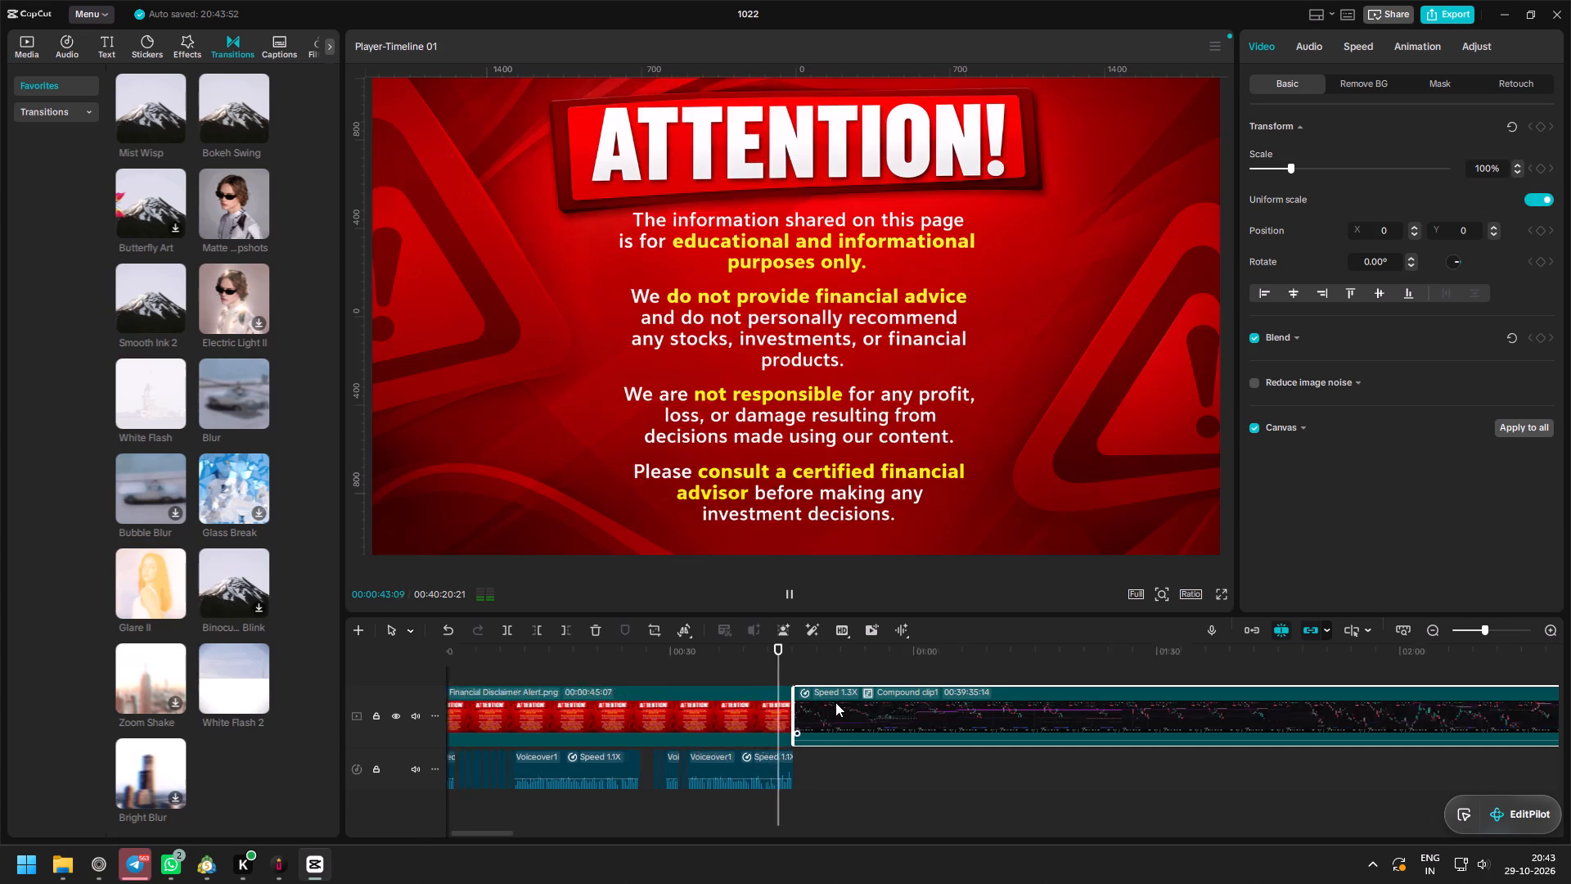
pyautogui.keyDown('ctrl'); pyautogui.scroll(7, 835, 702); pyautogui.keyUp('ctrl')
pyautogui.keyDown('ctrl'); pyautogui.scroll(-9, 835, 702); pyautogui.keyUp('ctrl')
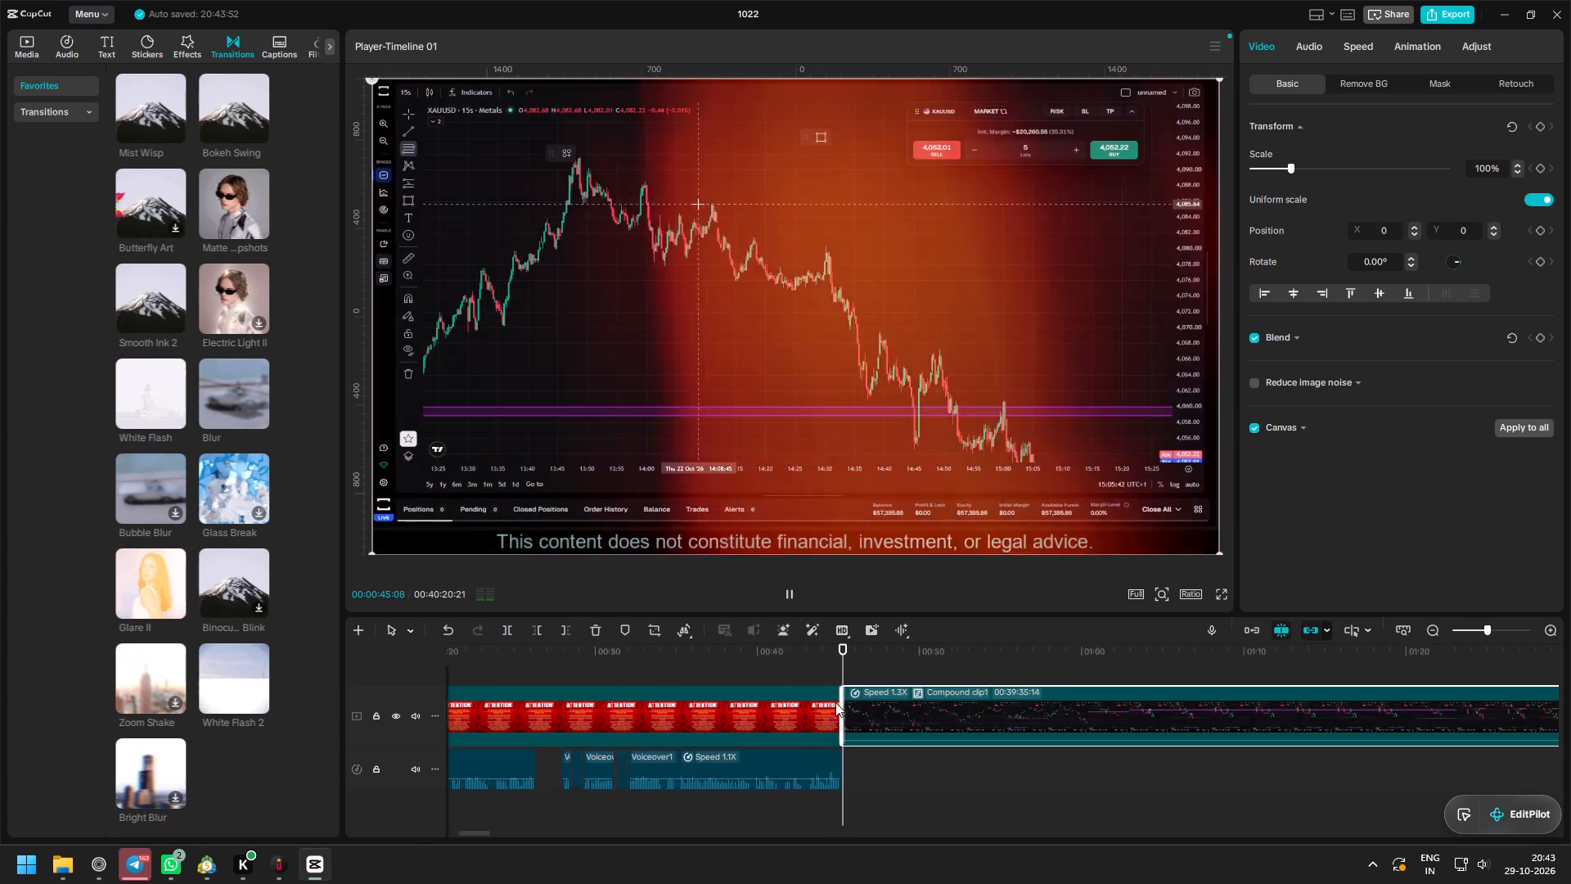
pyautogui.keyDown('ctrl'); pyautogui.scroll(-16, 835, 702); pyautogui.keyUp('ctrl')
# Scrub through the main trading clip to the end of the timeline to check its content.
pyautogui.moveTo(608, 649); pyautogui.dragTo(1215, 643)
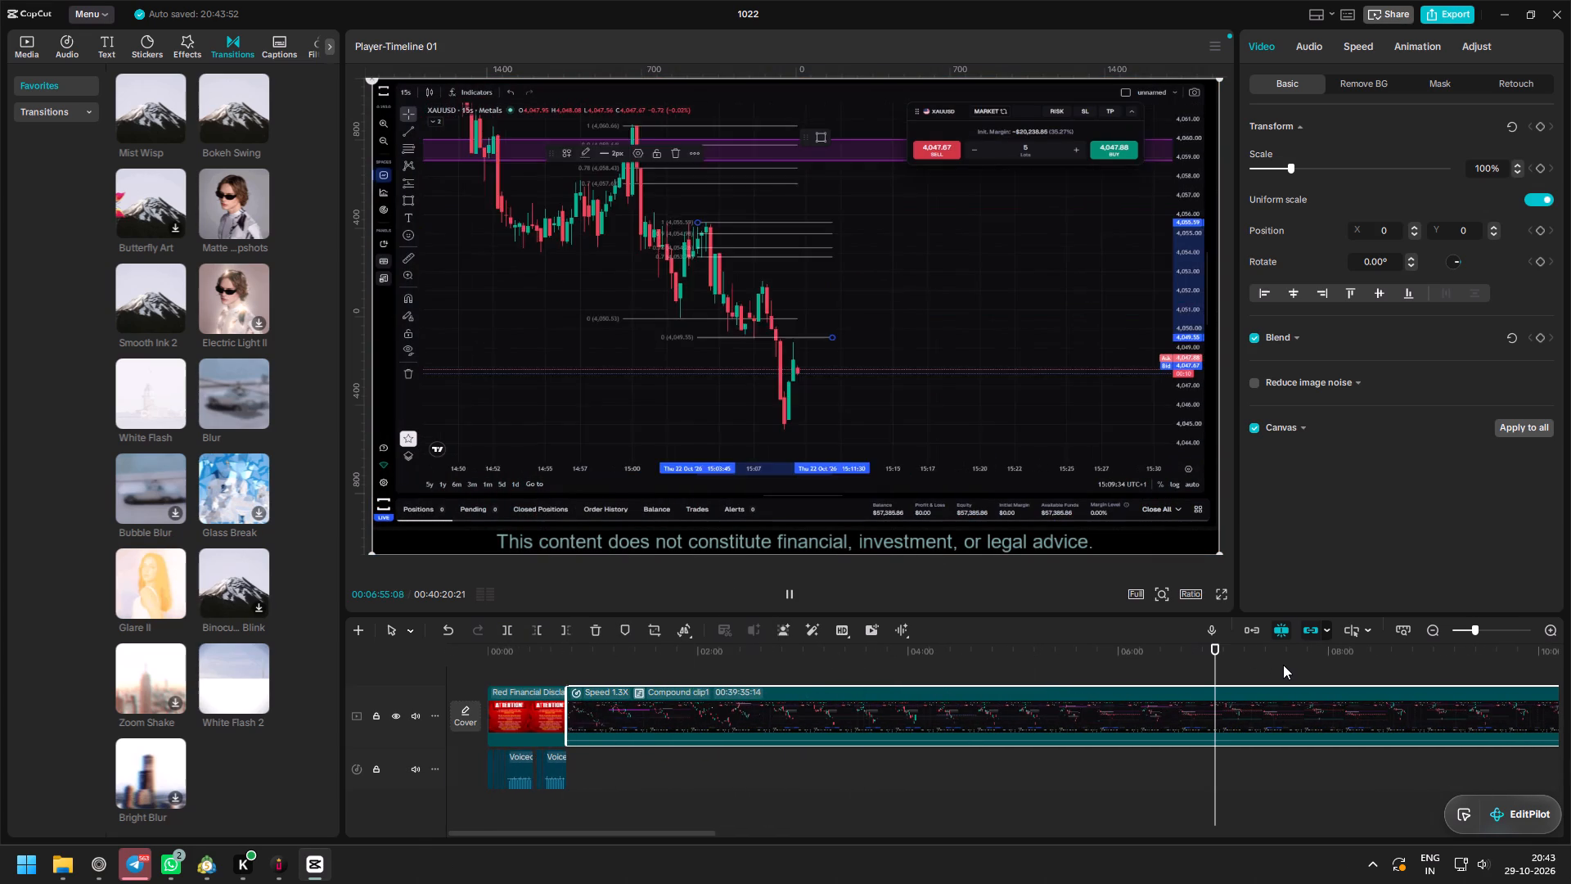
pyautogui.keyDown('ctrl'); pyautogui.scroll(-9, 1283, 665); pyautogui.keyUp('ctrl')
pyautogui.keyDown('ctrl'); pyautogui.scroll(-17, 1203, 732); pyautogui.keyUp('ctrl')
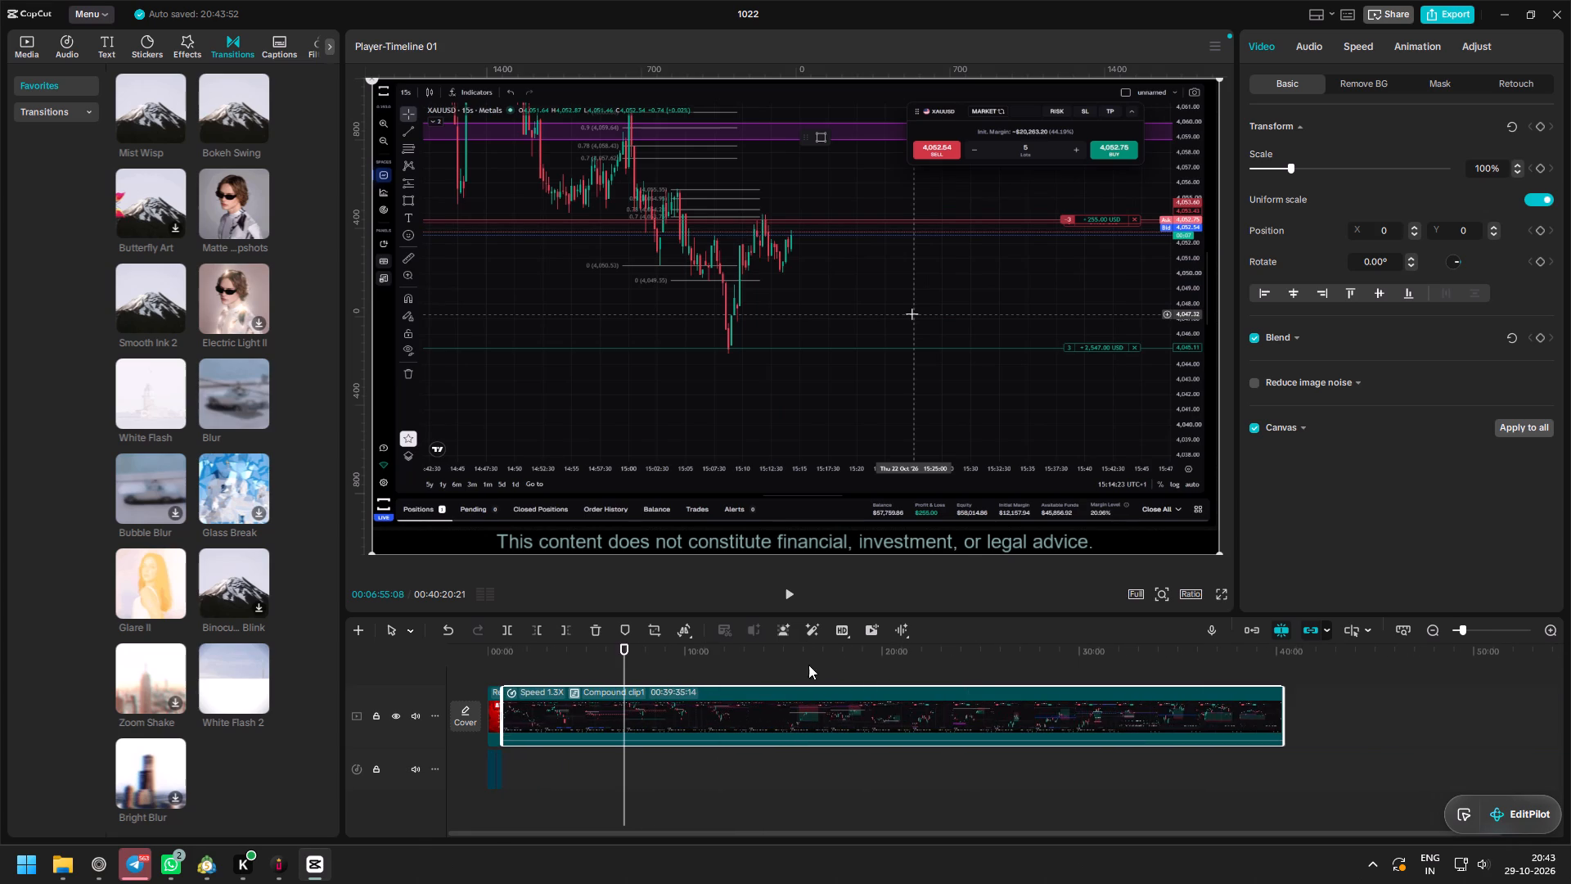
pyautogui.moveTo(775, 654); pyautogui.dragTo(1265, 650)
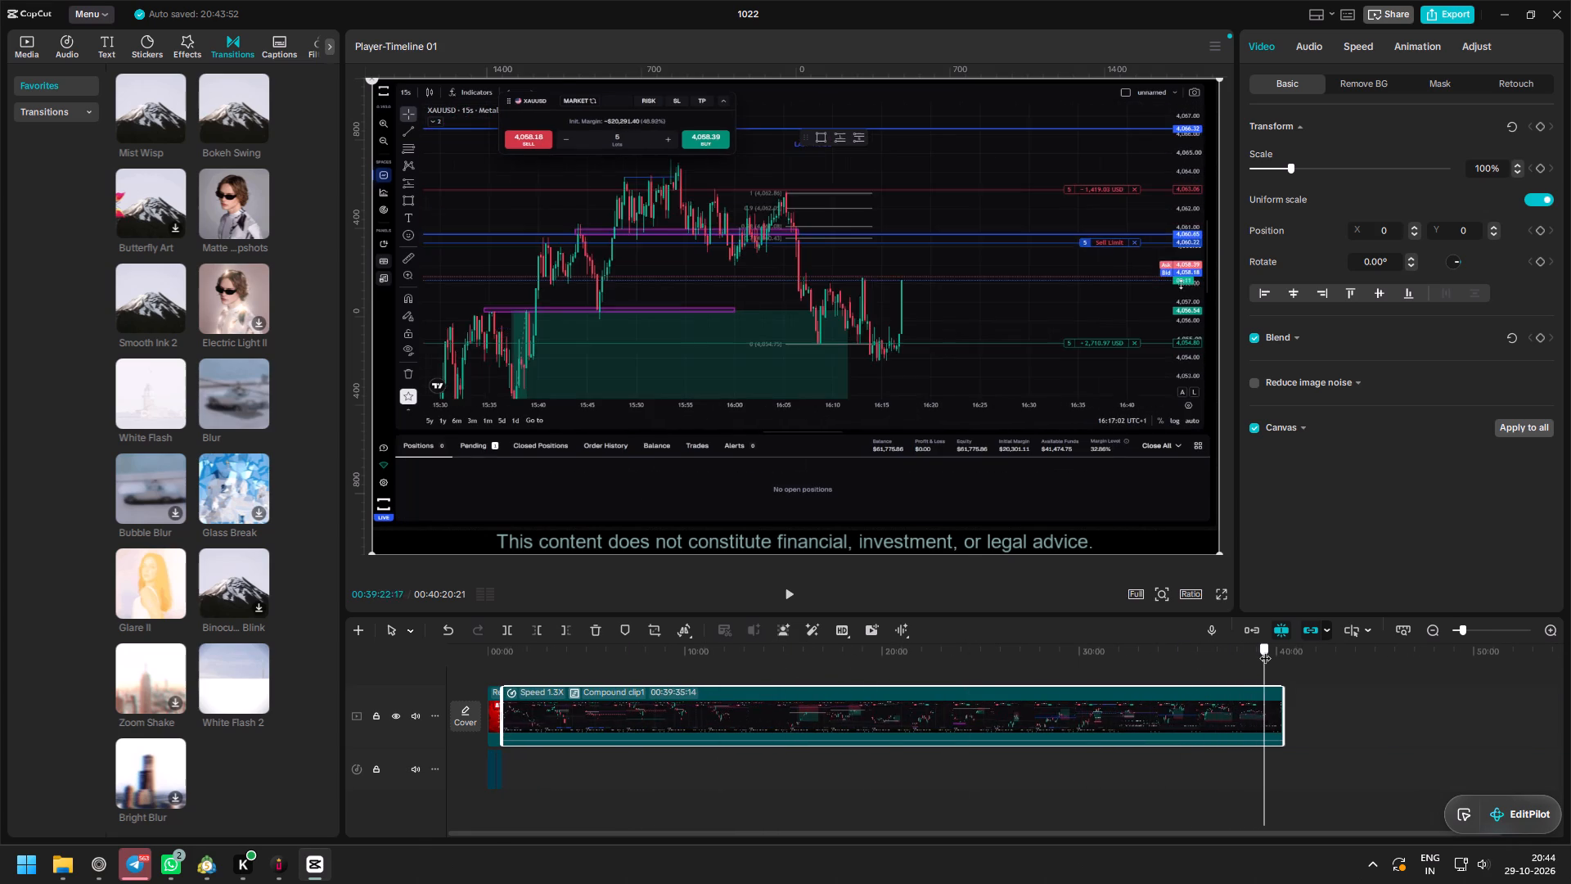
pyautogui.moveTo(1265, 650); pyautogui.dragTo(1299, 648)
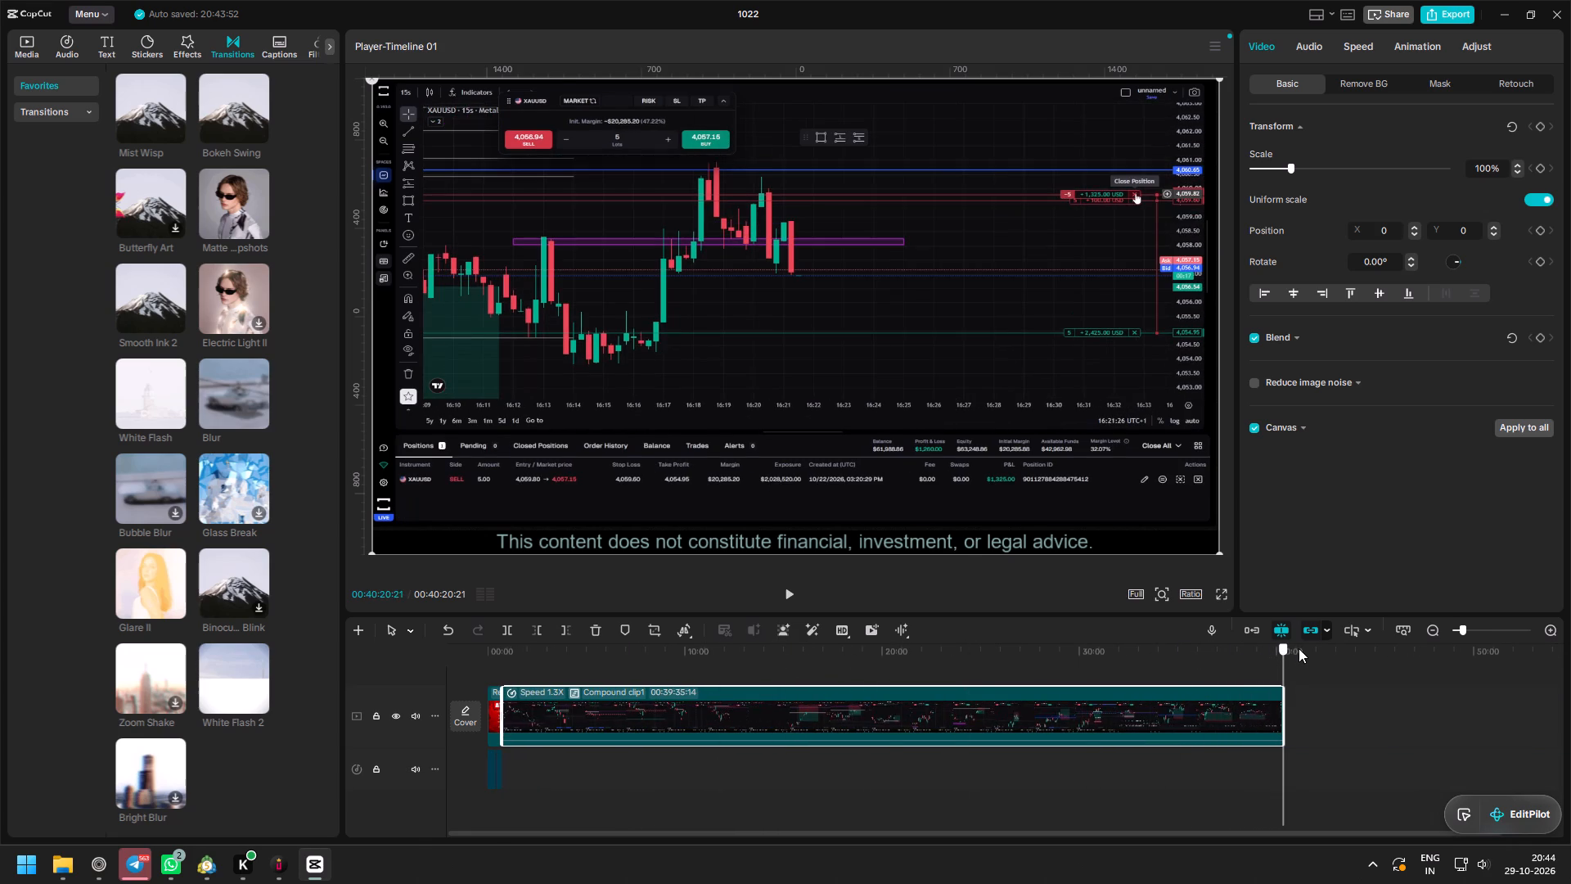
pyautogui.moveTo(1299, 648); pyautogui.dragTo(1301, 649)
# Export the finished timeline as "yt 1 video" to the Desktop folder.
pyautogui.click(1454, 14)
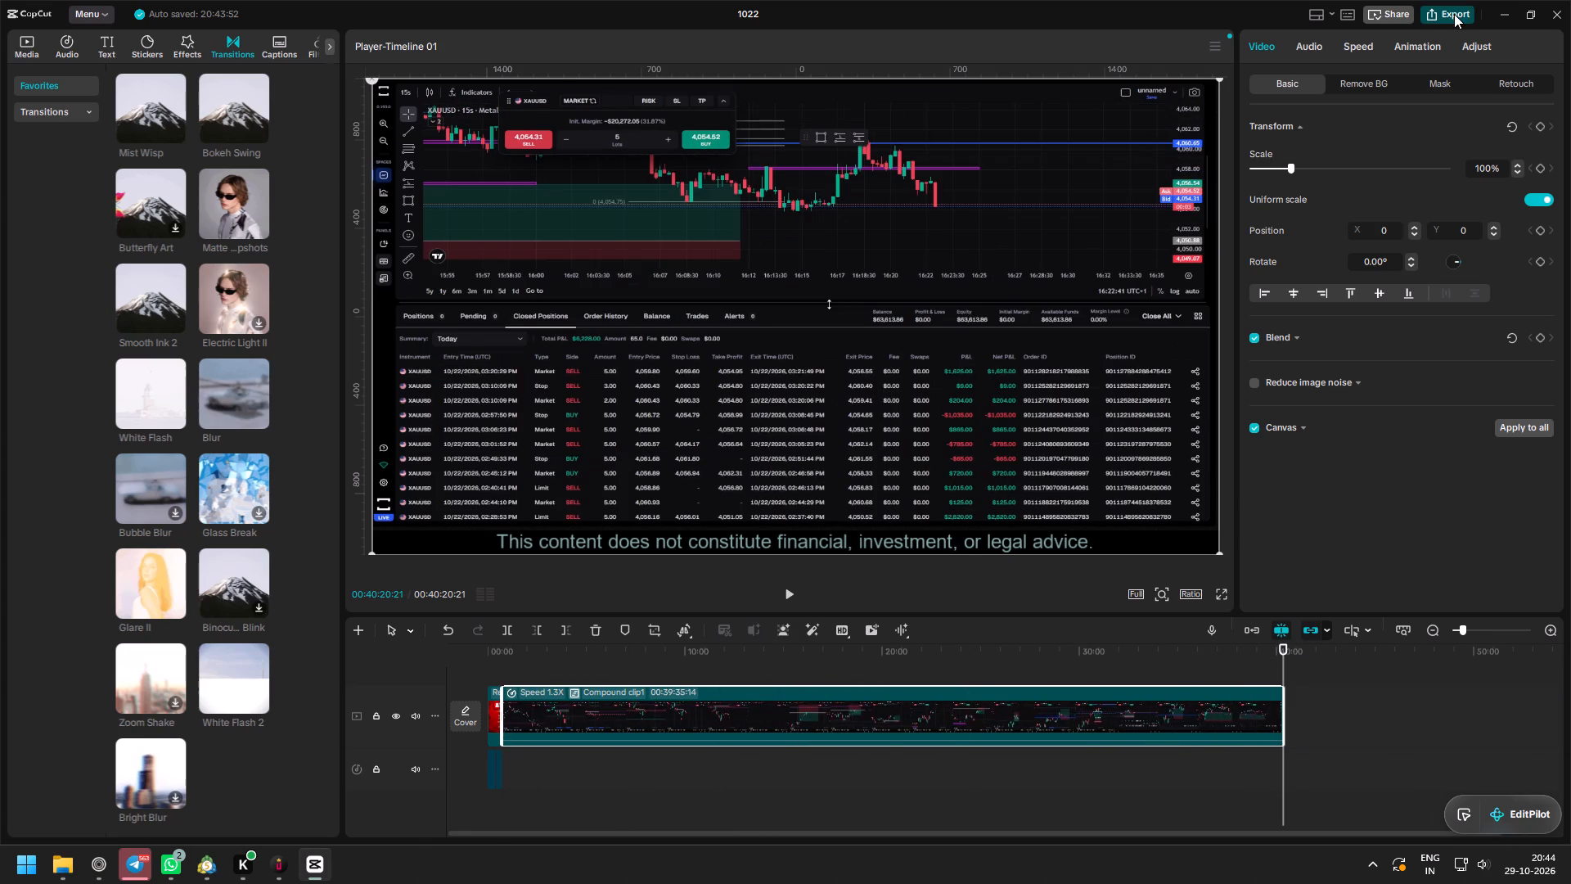
pyautogui.moveTo(942, 235); pyautogui.dragTo(838, 230)
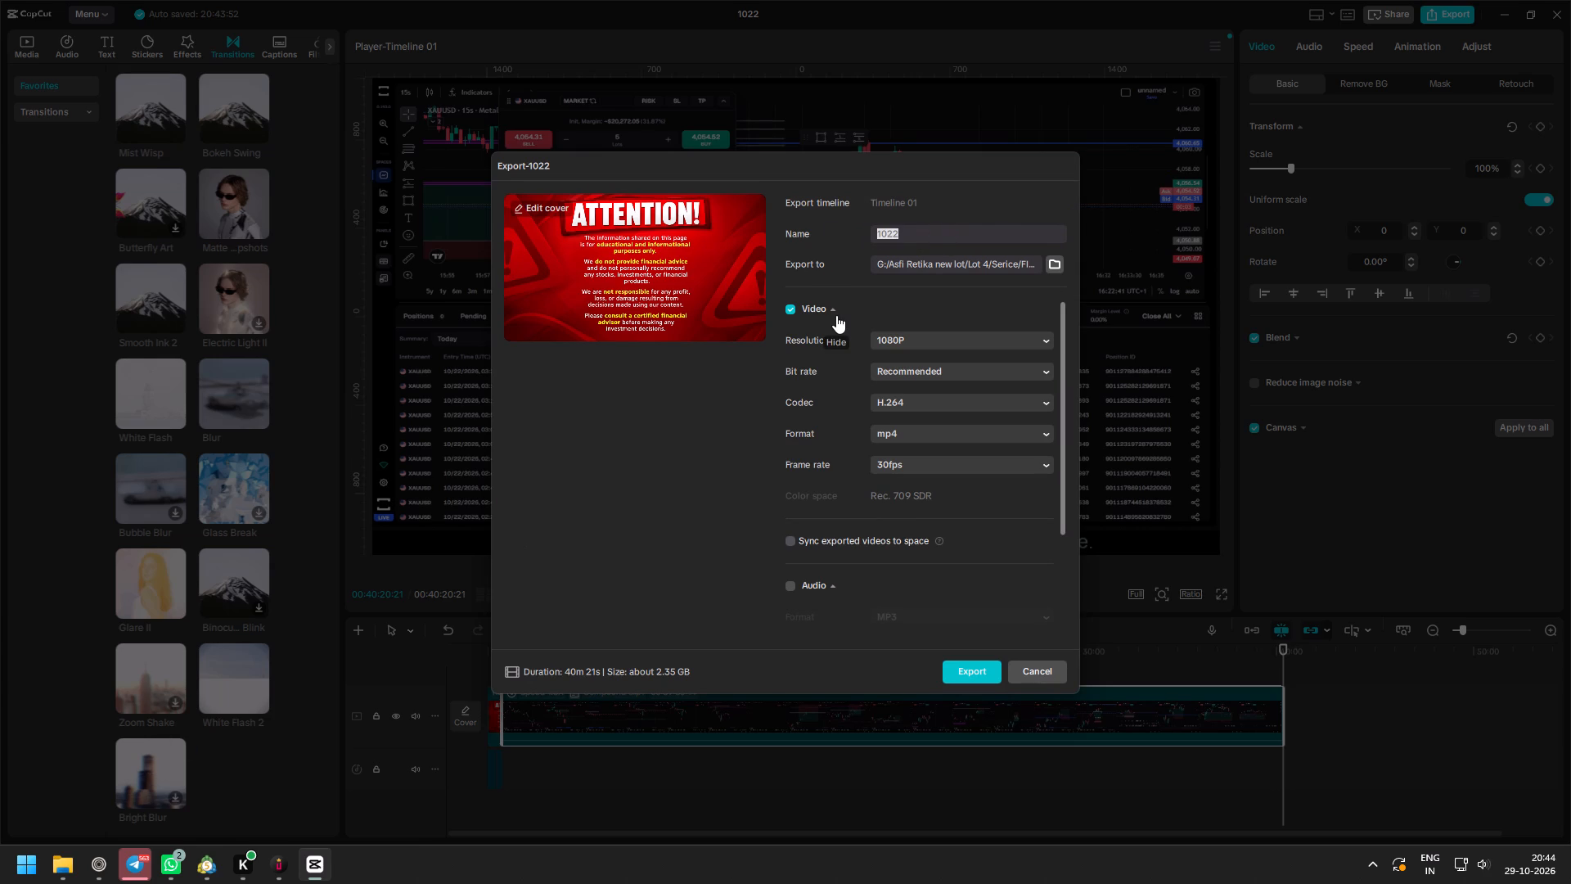
pyautogui.write('yt 1')
pyautogui.press('space')
pyautogui.write('video')
pyautogui.click(1048, 257)
pyautogui.click(59, 163)
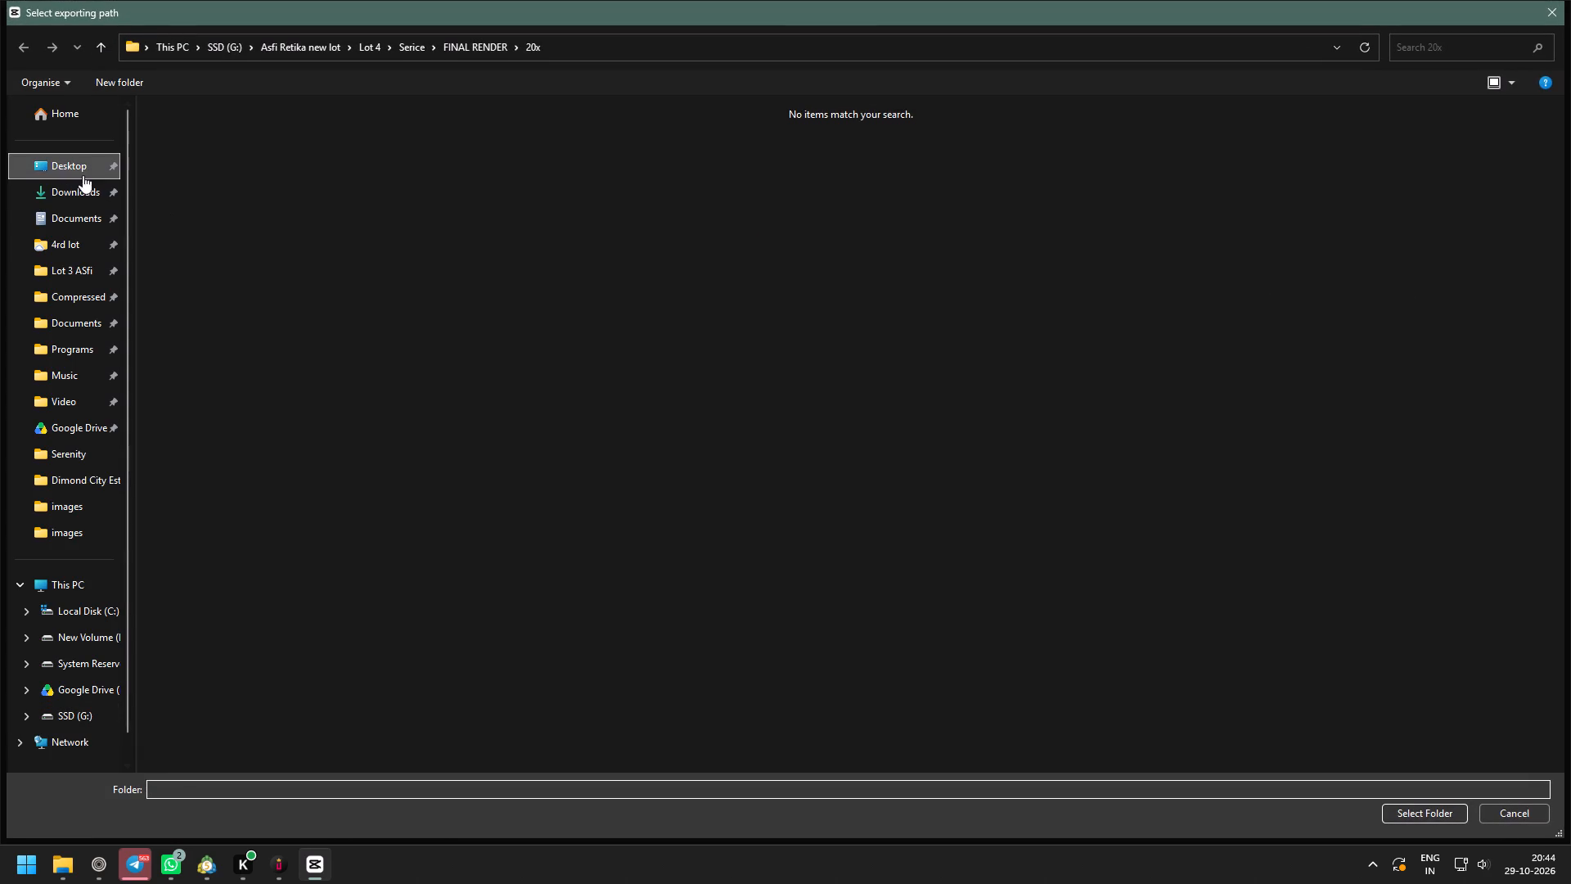
pyautogui.click(1422, 810)
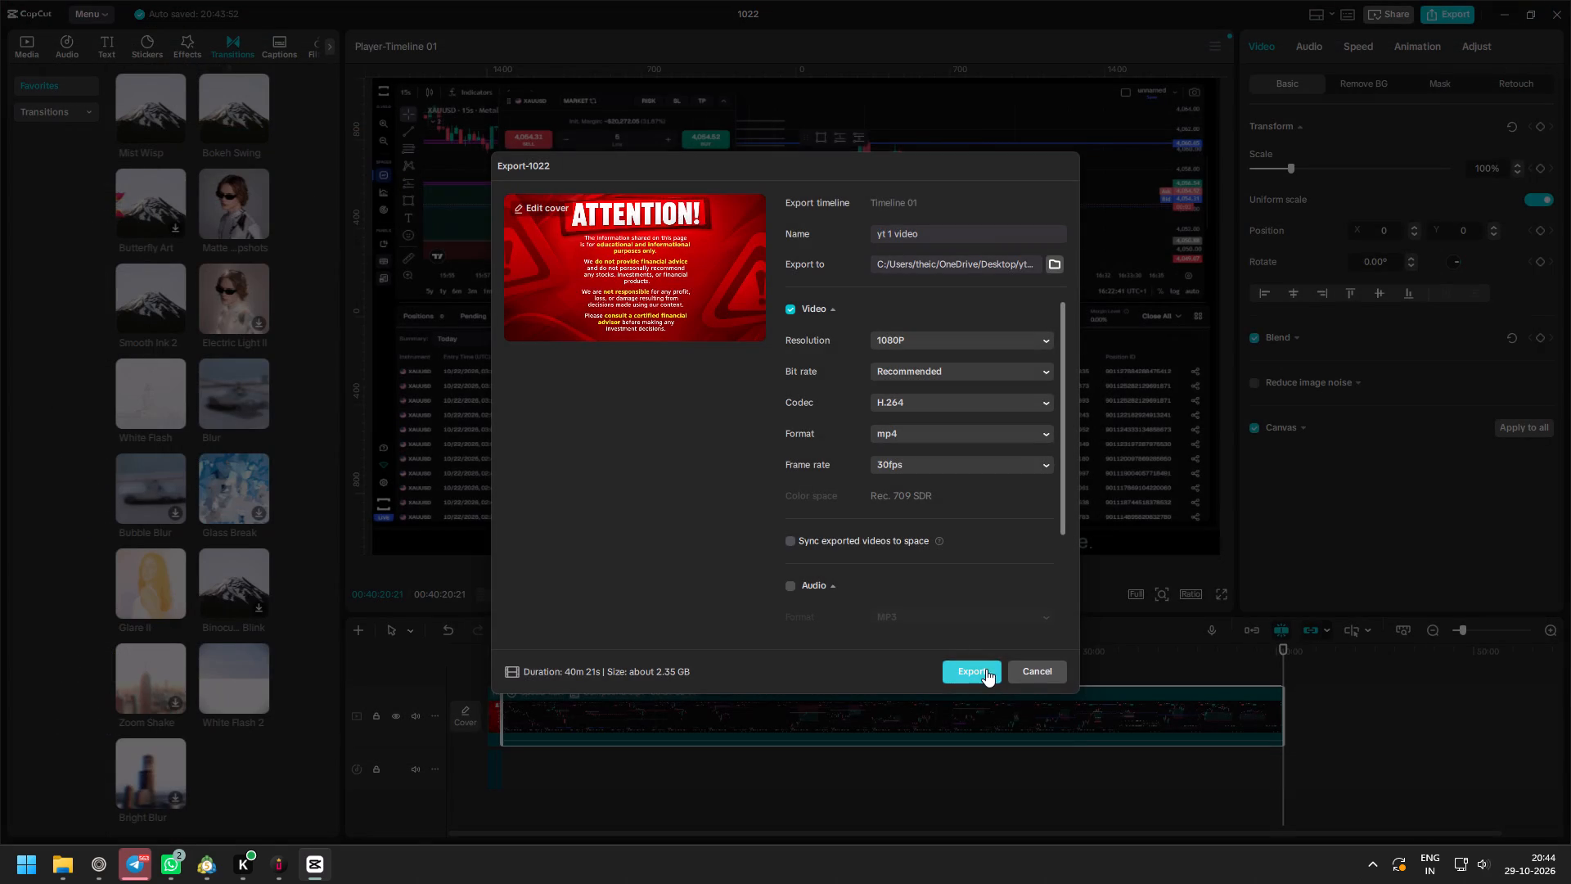
pyautogui.click(984, 670)
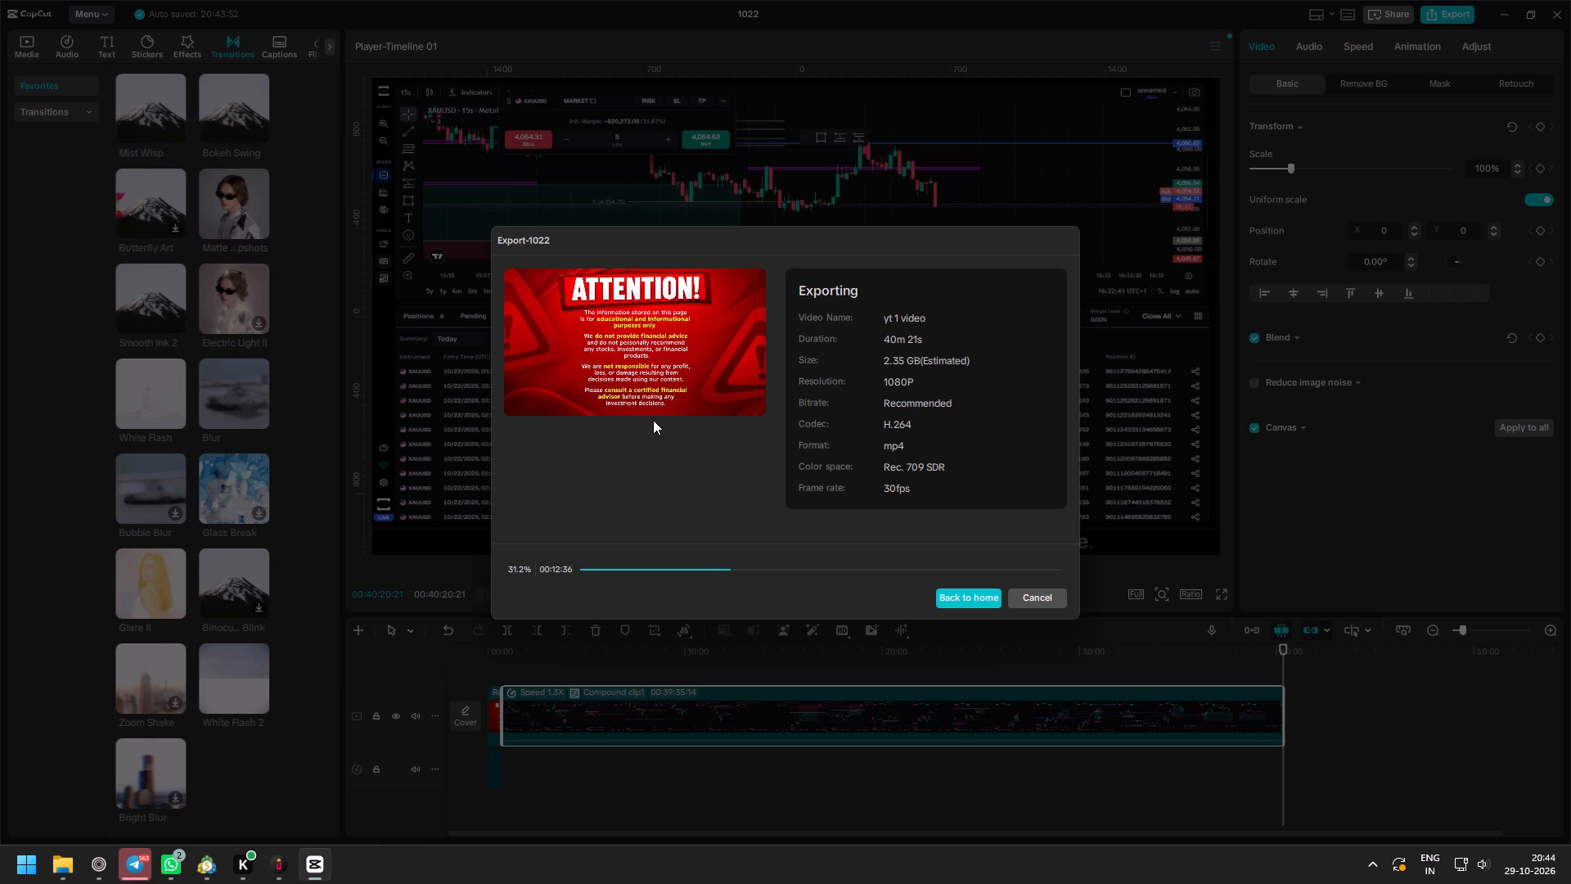
# Switch to the browser and raise the player volume of the YouTube livestream.
pyautogui.click(106, 876)
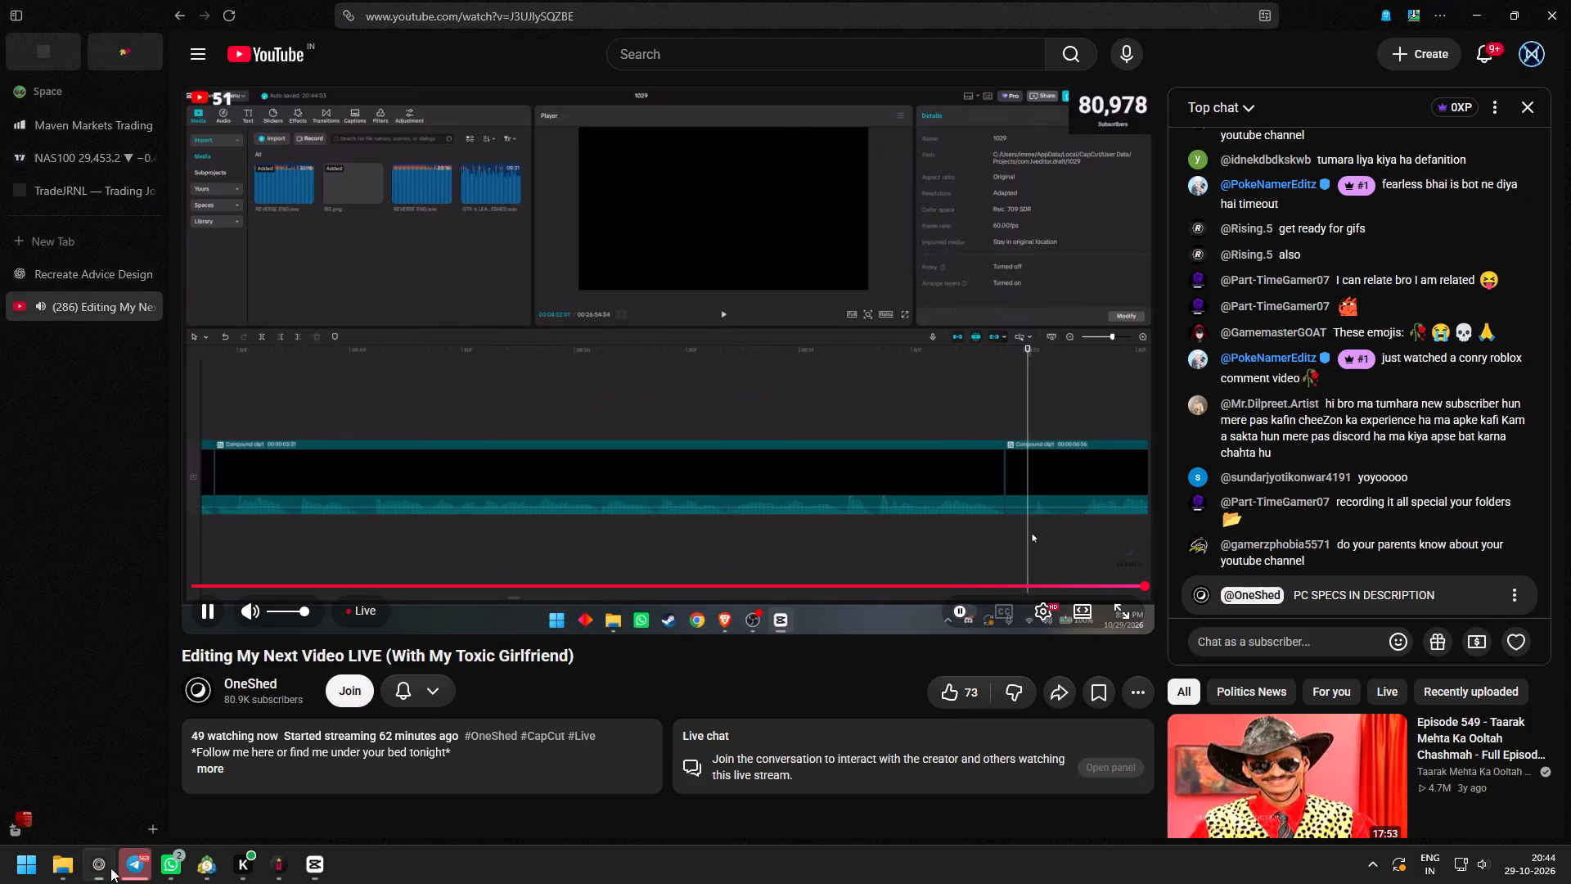
pyautogui.click(308, 613)
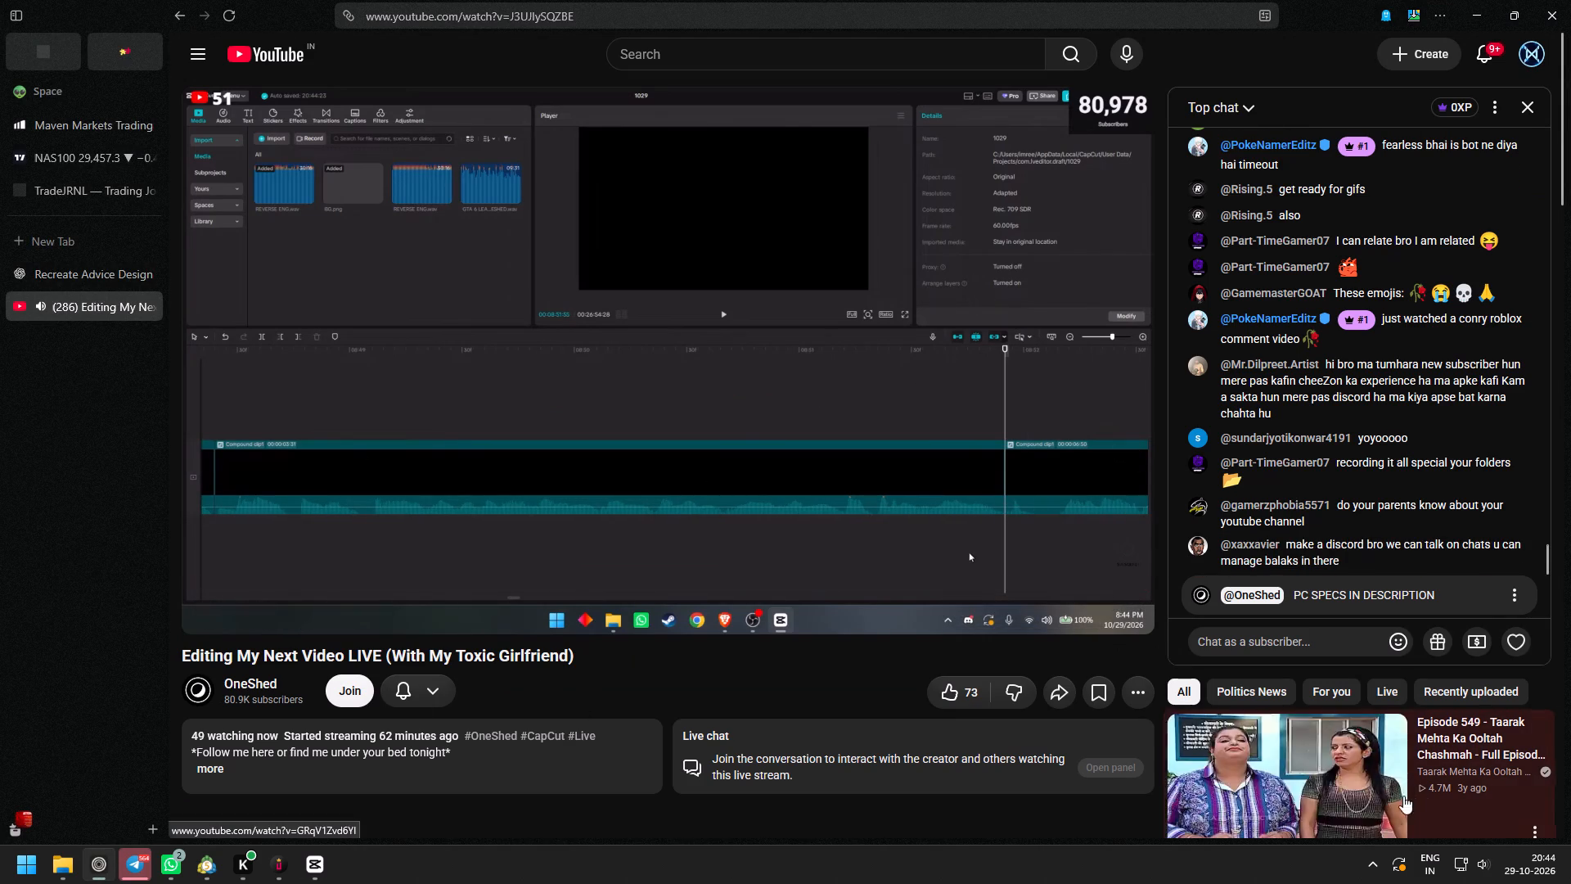
# Raise the Windows system volume for the livestream.
pyautogui.click(1479, 864)
pyautogui.moveTo(1384, 764); pyautogui.dragTo(1399, 769)
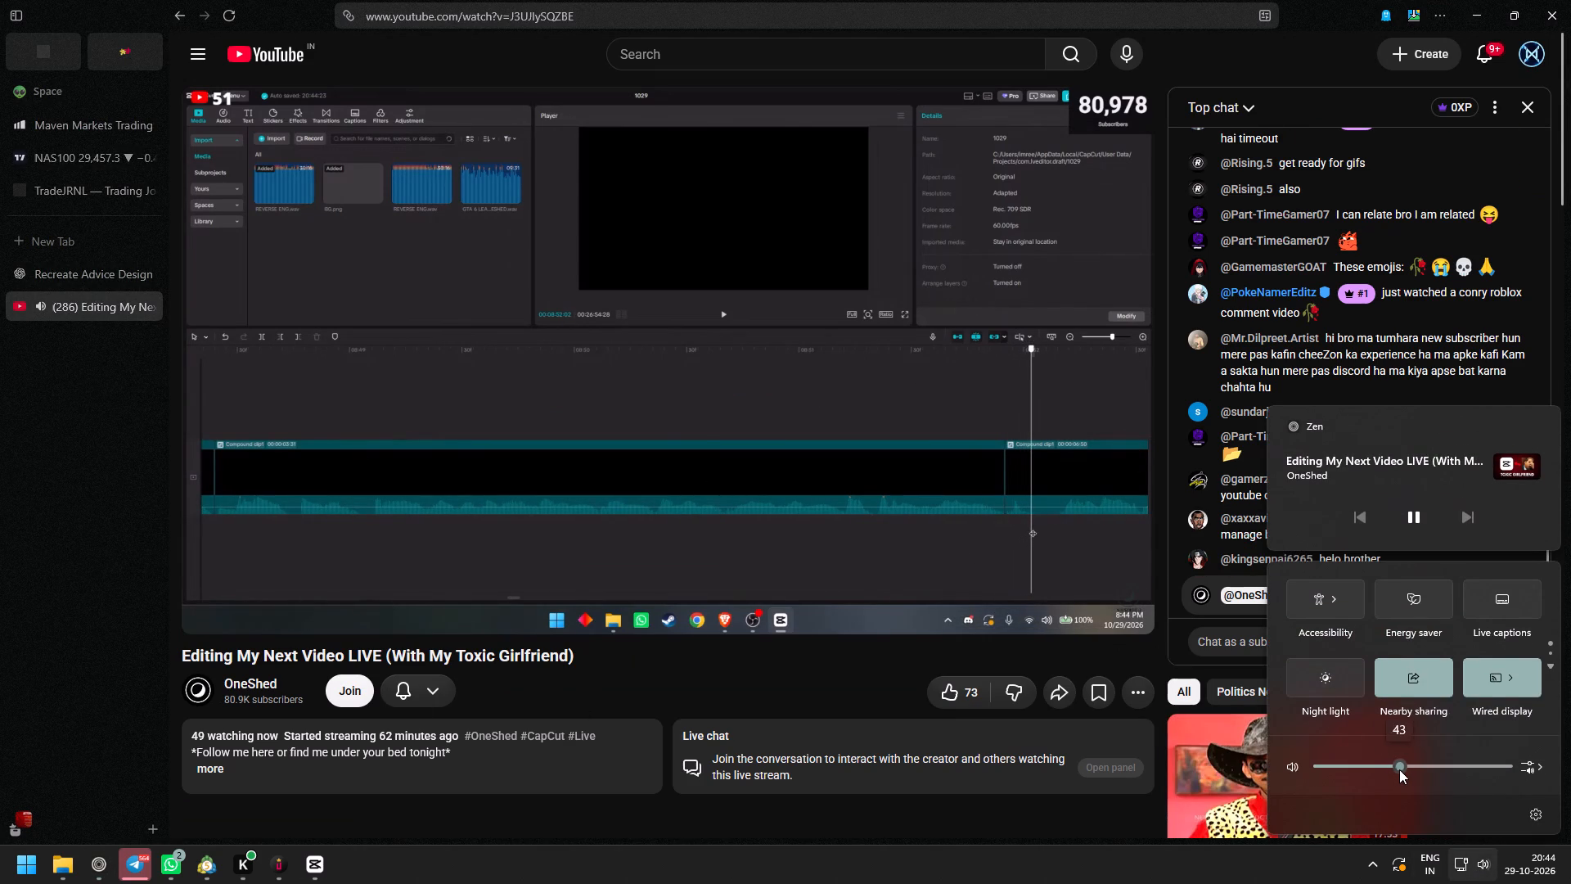
pyautogui.moveTo(1399, 769); pyautogui.dragTo(1392, 769)
pyautogui.click(1083, 883)
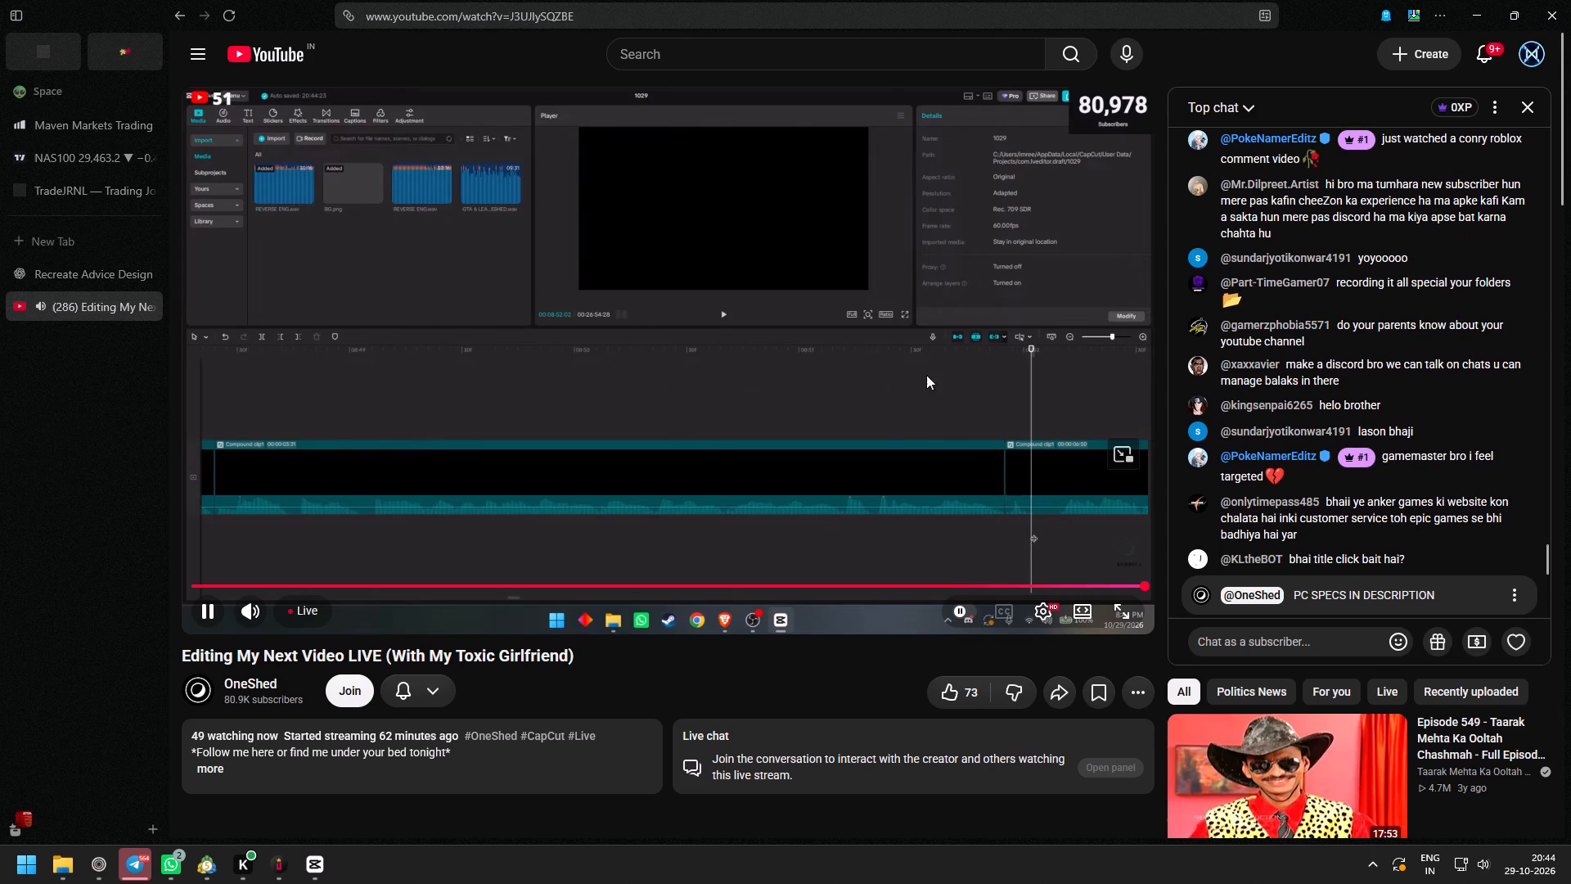
# Lower the Windows system volume slightly for the livestream.
pyautogui.click(741, 372)
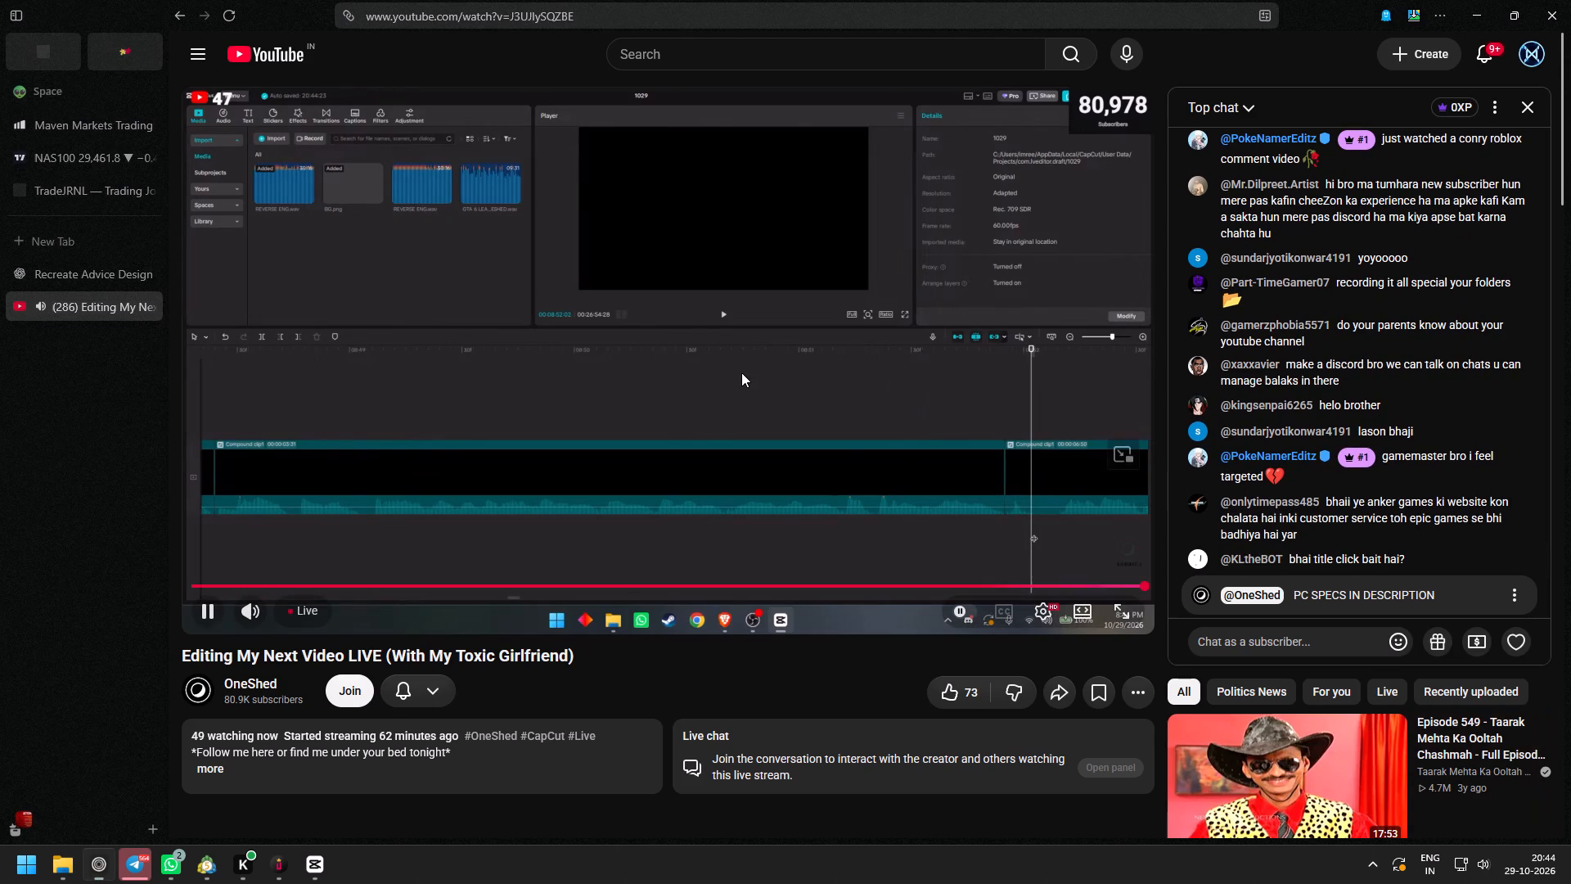
pyautogui.click(1492, 871)
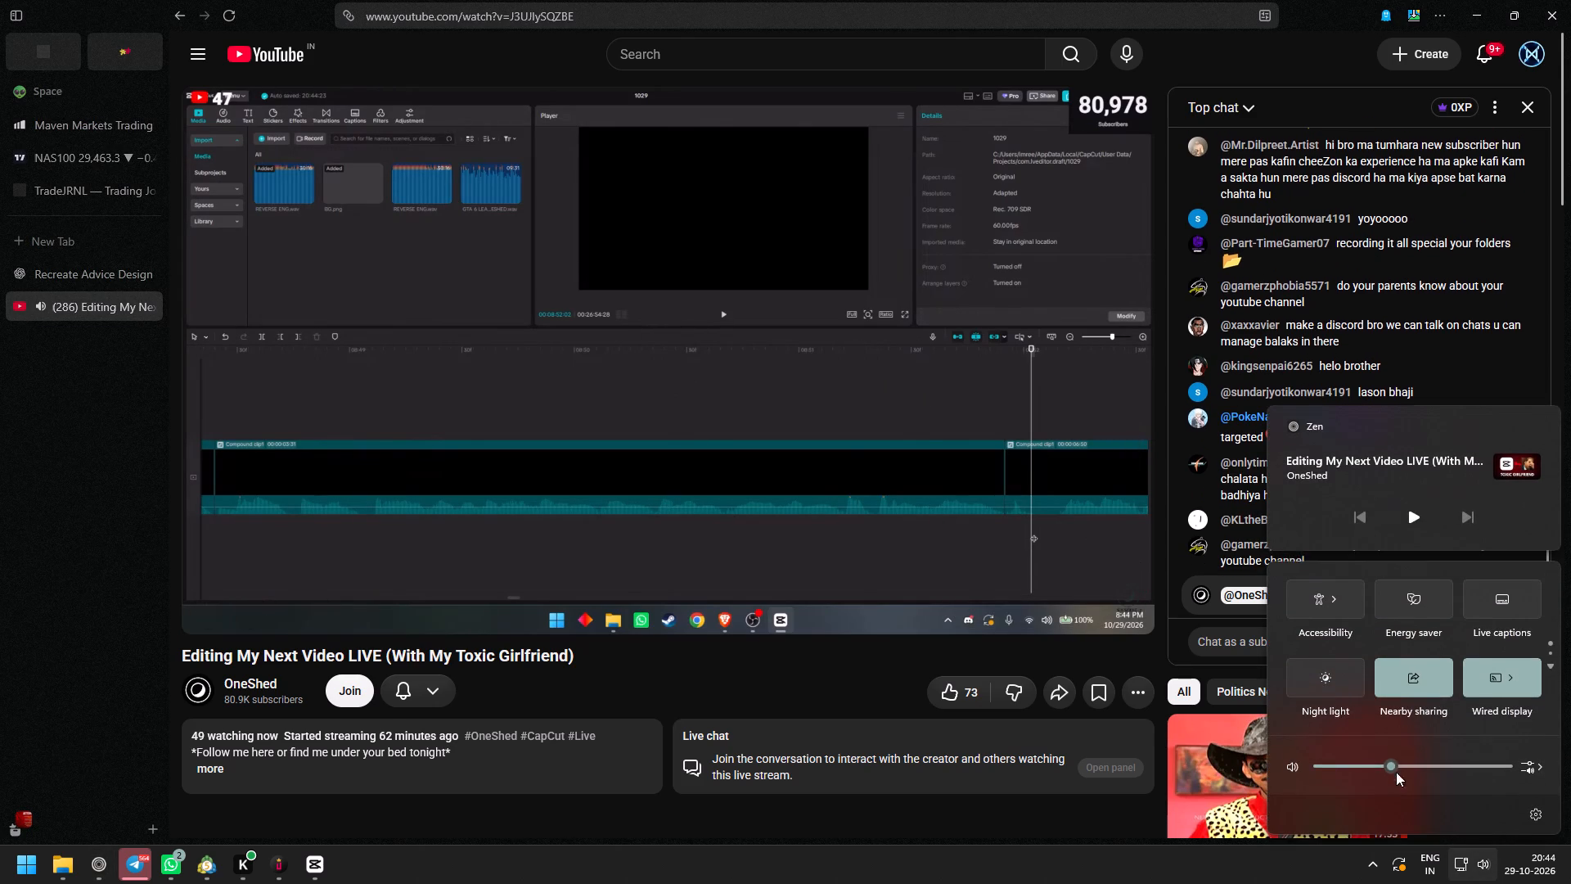
pyautogui.moveTo(1385, 764); pyautogui.dragTo(1359, 757)
pyautogui.click(971, 388)
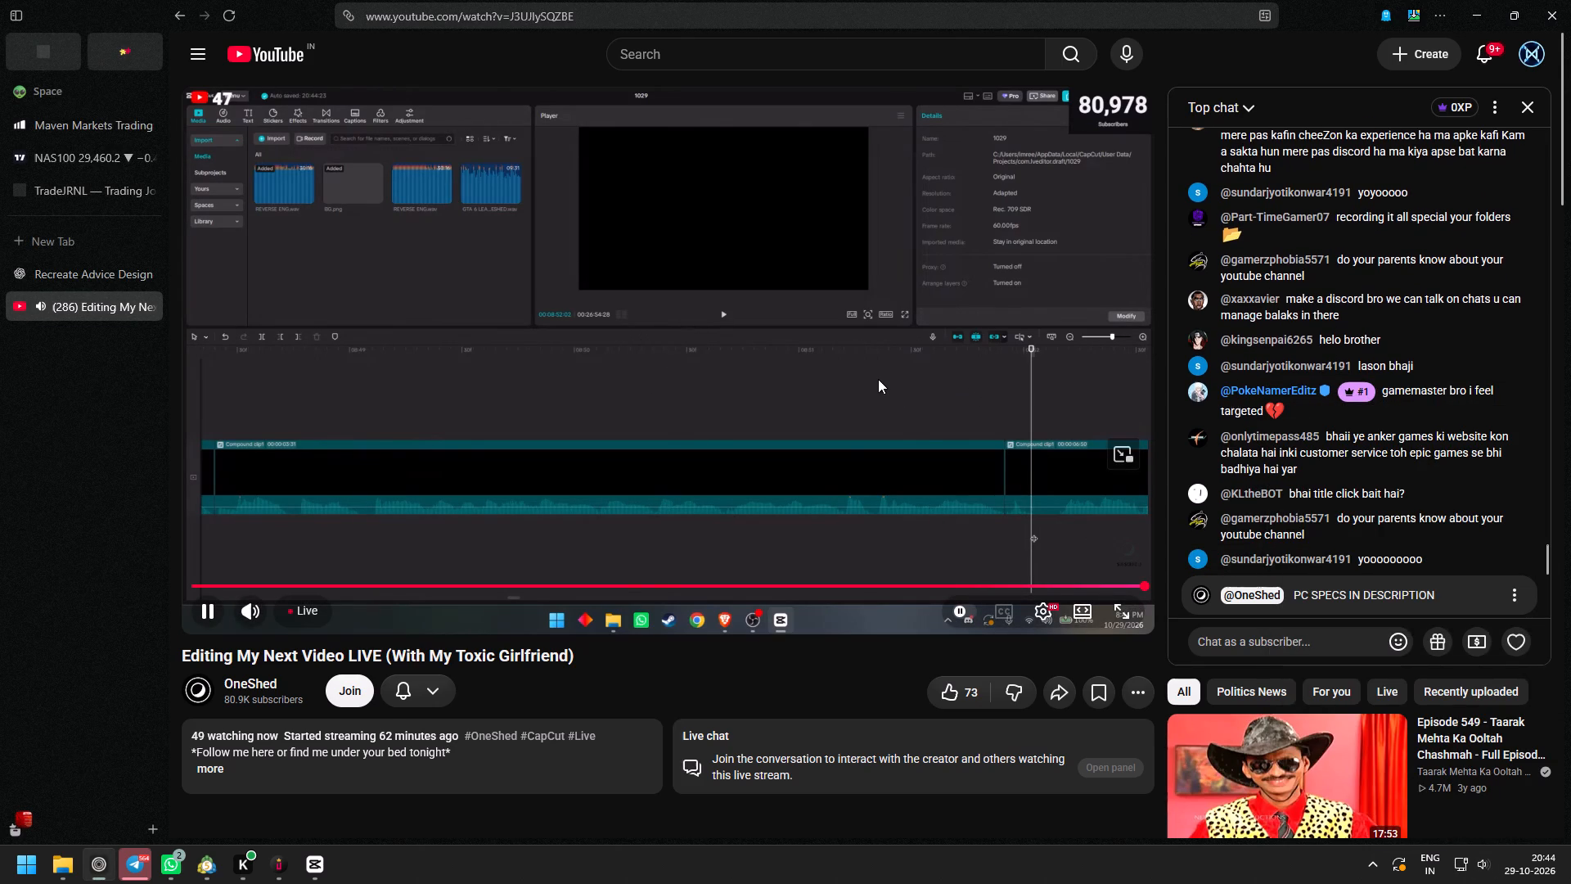